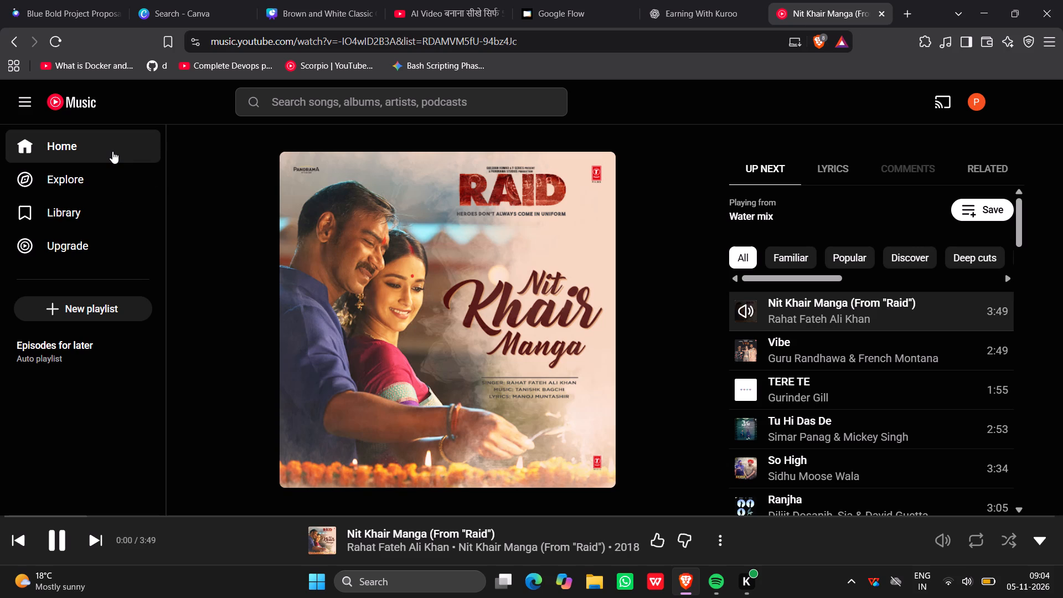
Return to the YouTube Music home page to get the song recommendations.
scroll(861, 382, up, 7)
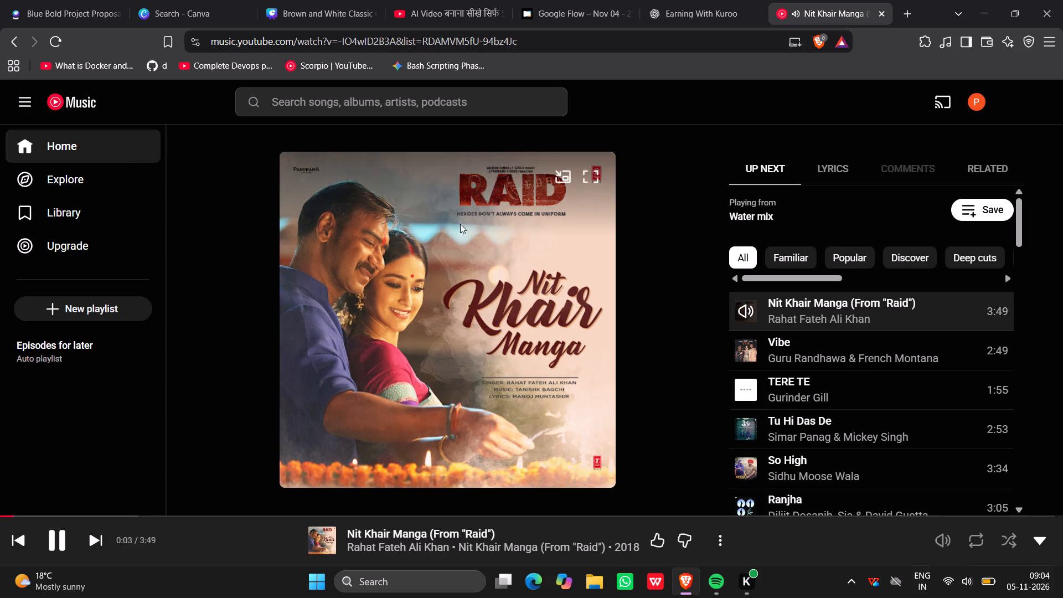
click(101, 143)
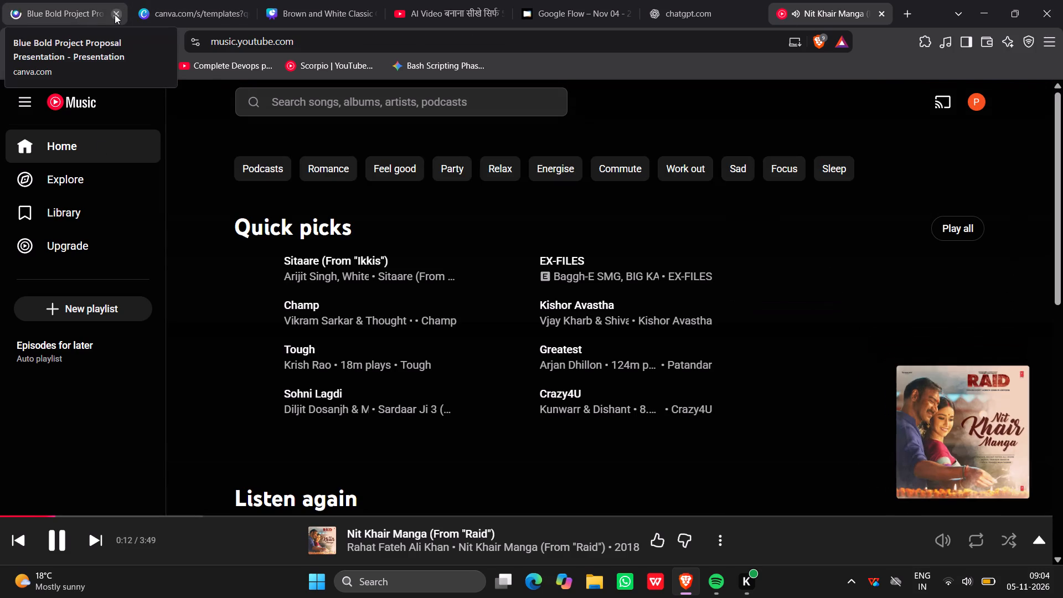
Close the browser tab holding the Blue Bold Project Proposal presentation.
click(115, 14)
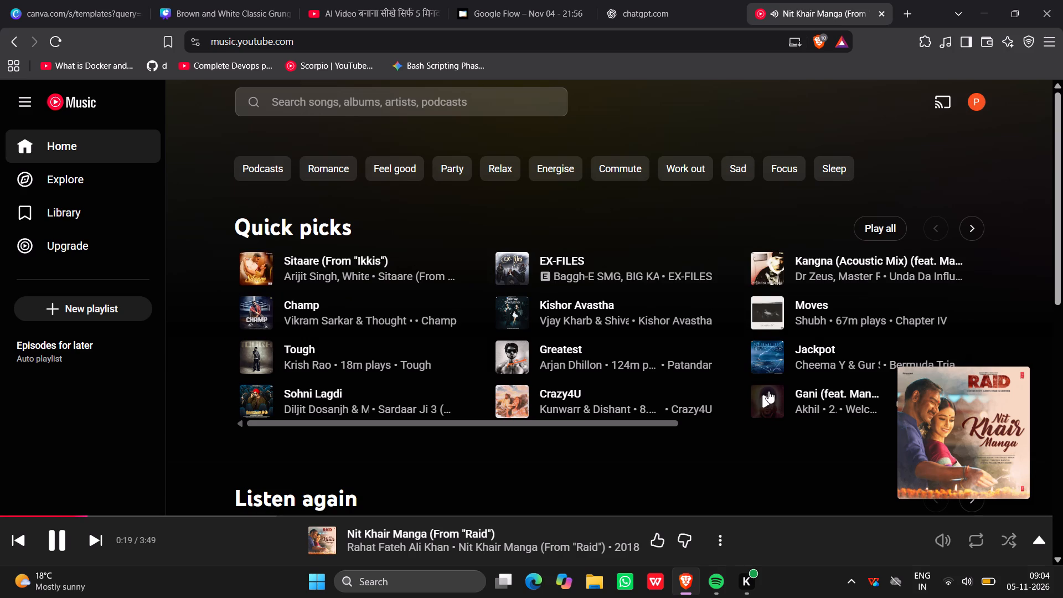
Play the song "Gani (feat. Manni Sandhu)" from the Quick picks.
click(760, 404)
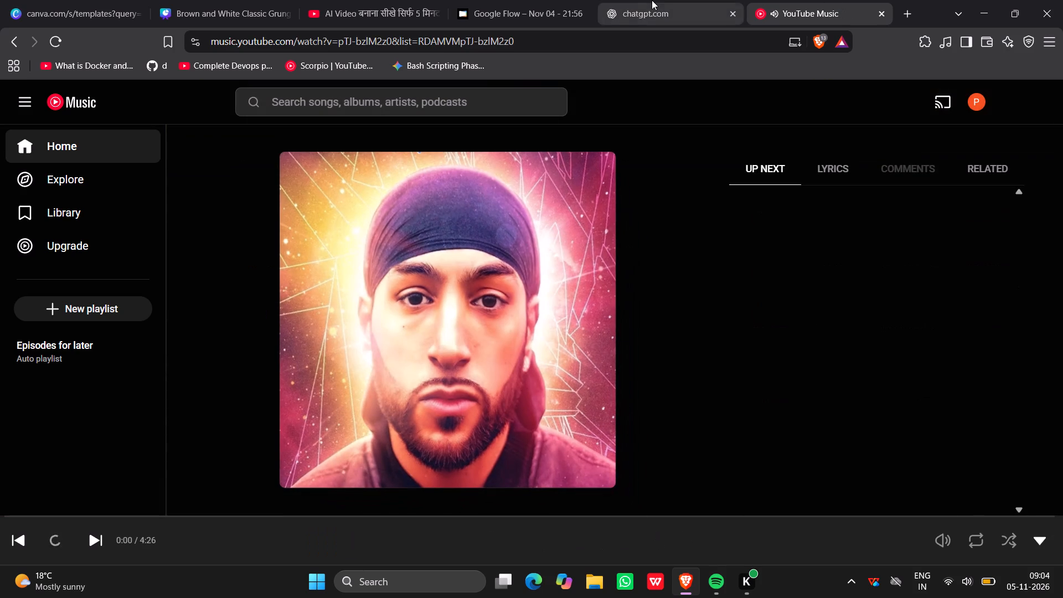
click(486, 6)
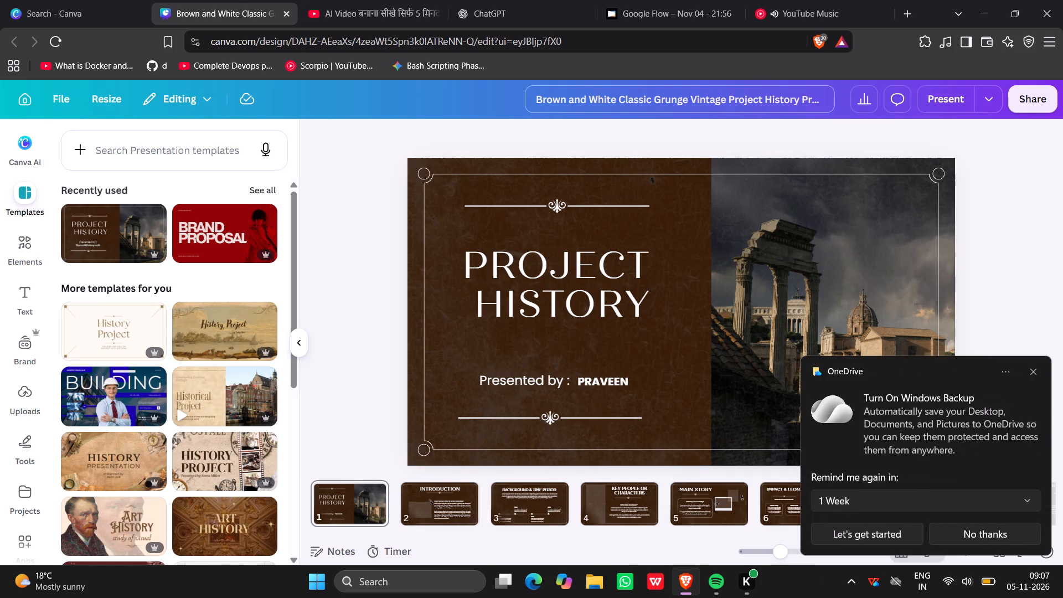
click(1033, 373)
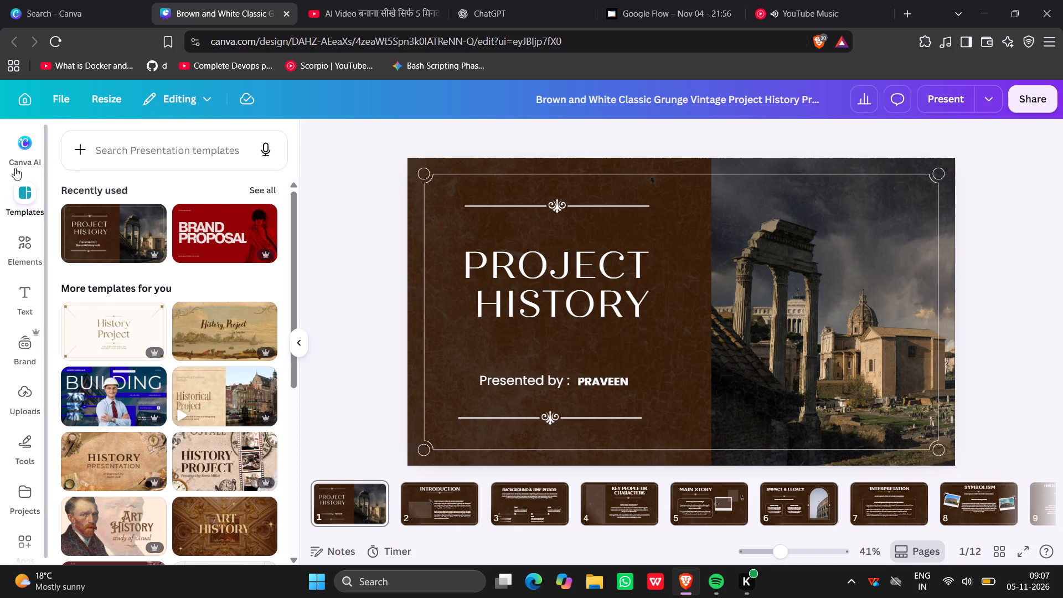
Create a new Landscape Video design of 1920 × 1080 px from the Project History presentation.
click(64, 101)
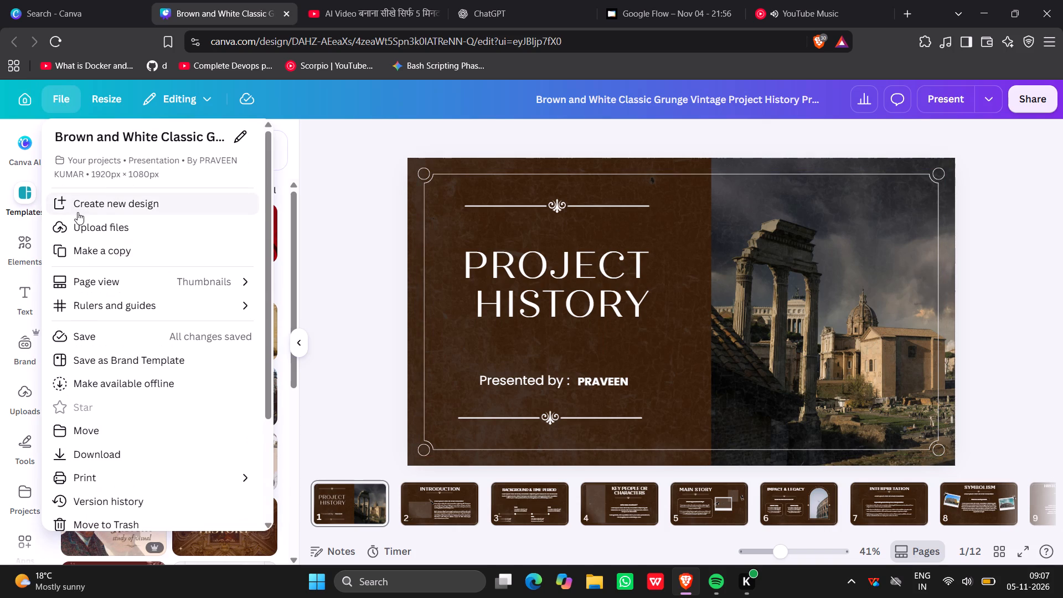
click(100, 209)
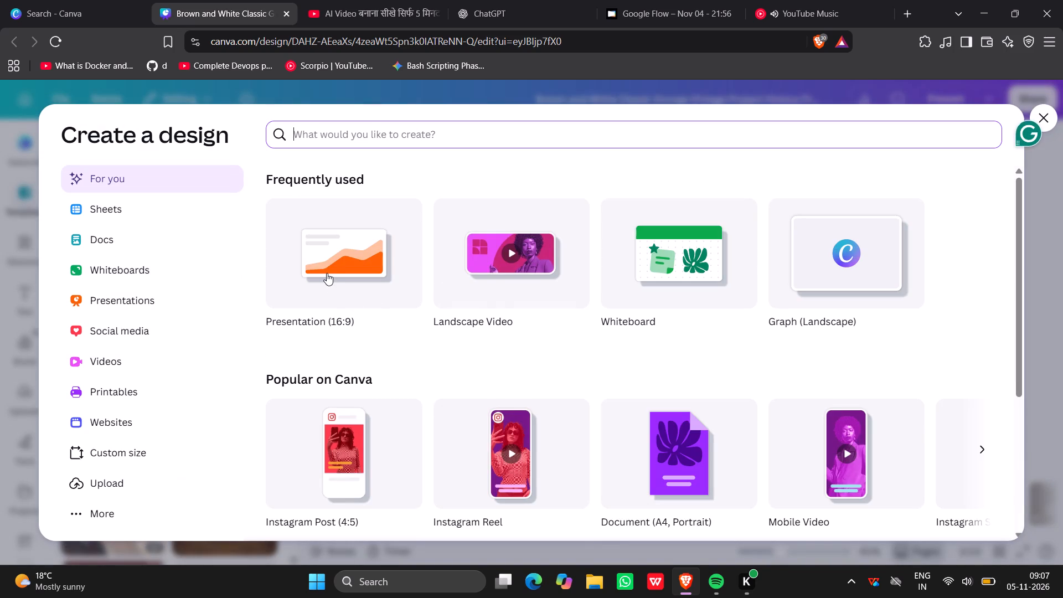
click(543, 256)
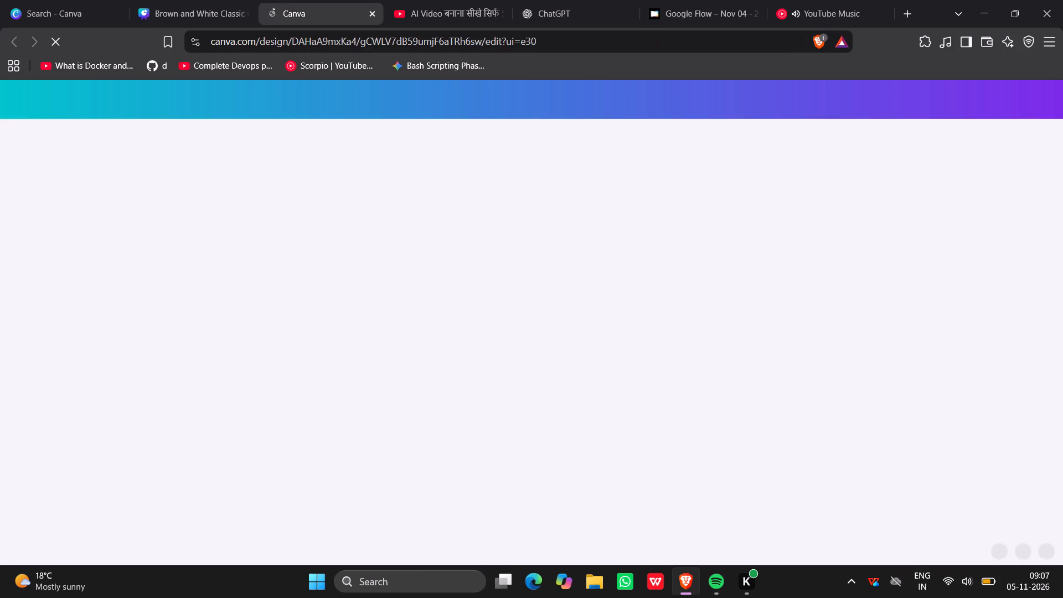
Close the browser tab with the YouTube AI Video tutorial.
click(499, 14)
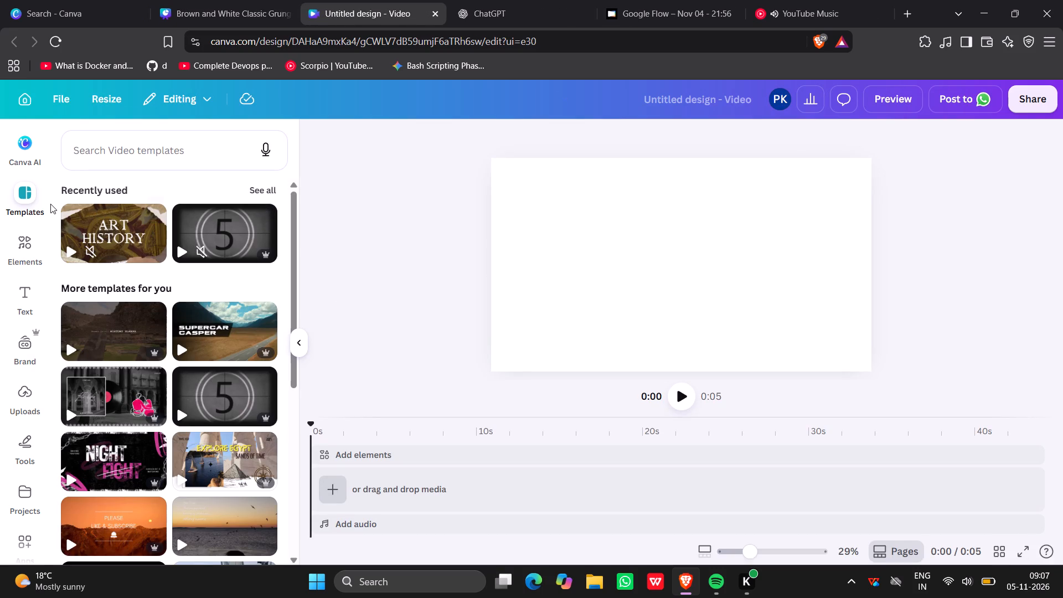
Browse the video templates and examine the pages of the Black and White Old Movie Silent Film Credits Cinema Video template.
scroll(194, 440, down, 1)
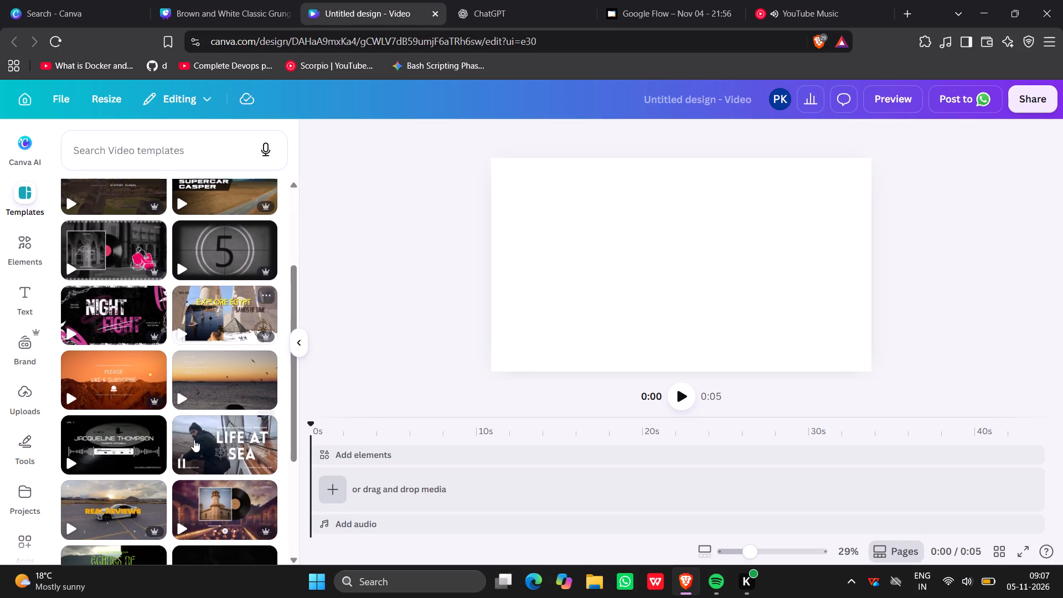
scroll(194, 440, down, 2)
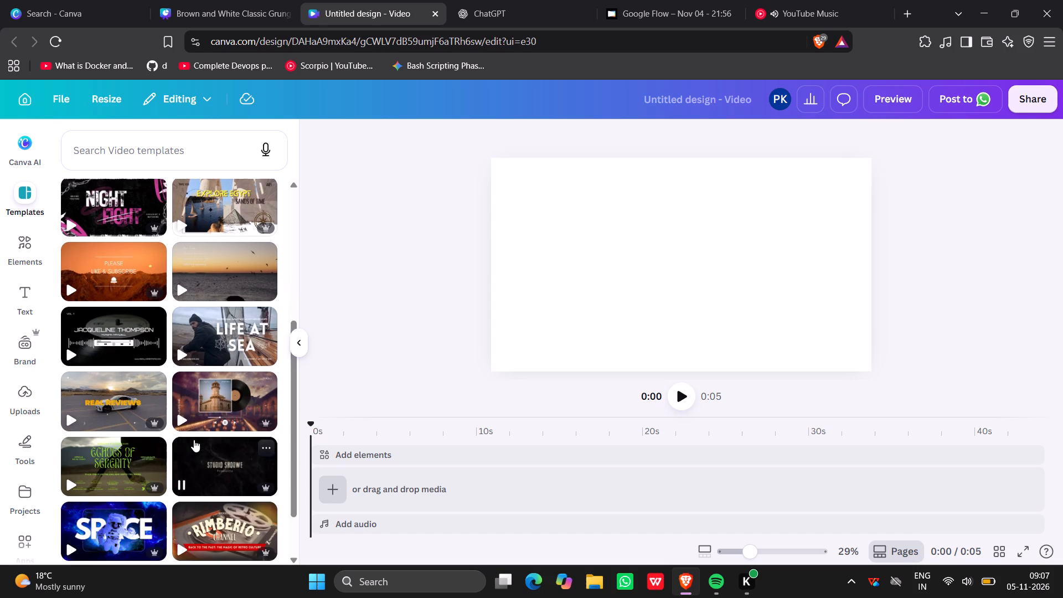
scroll(194, 440, up, 3)
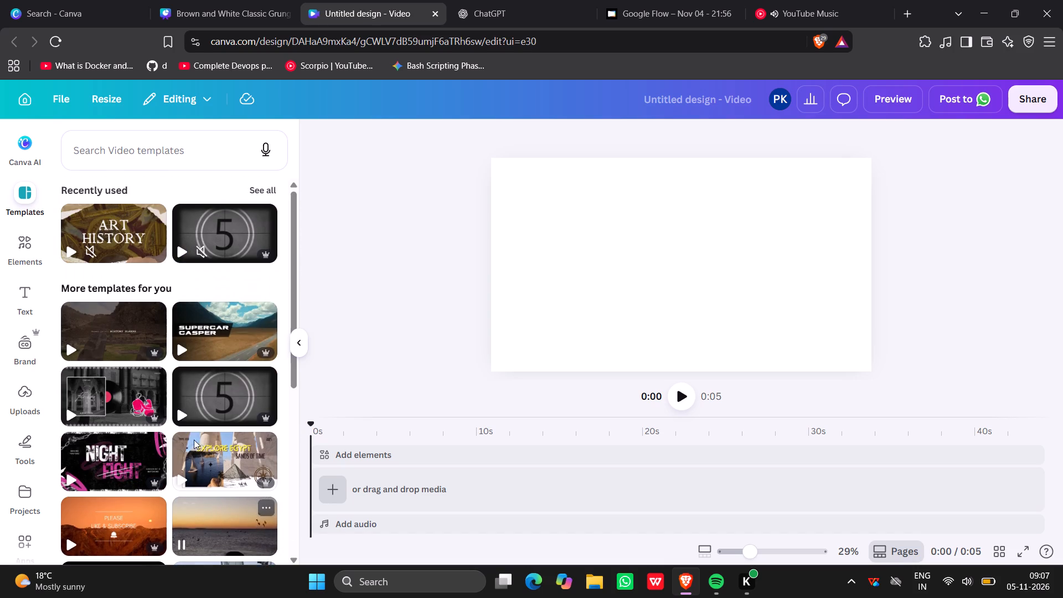
scroll(194, 440, up, 1)
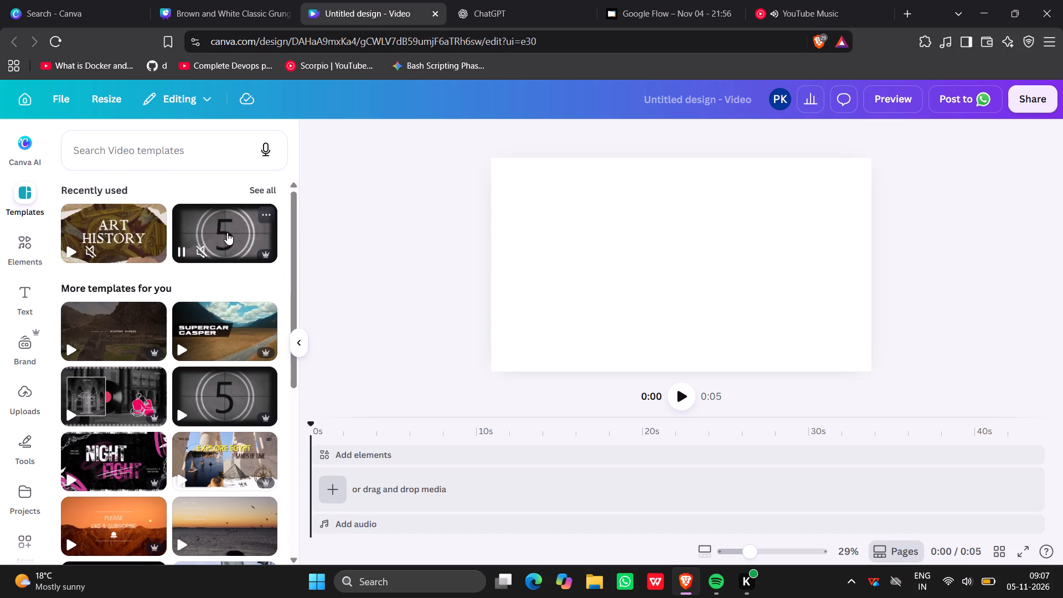
click(227, 233)
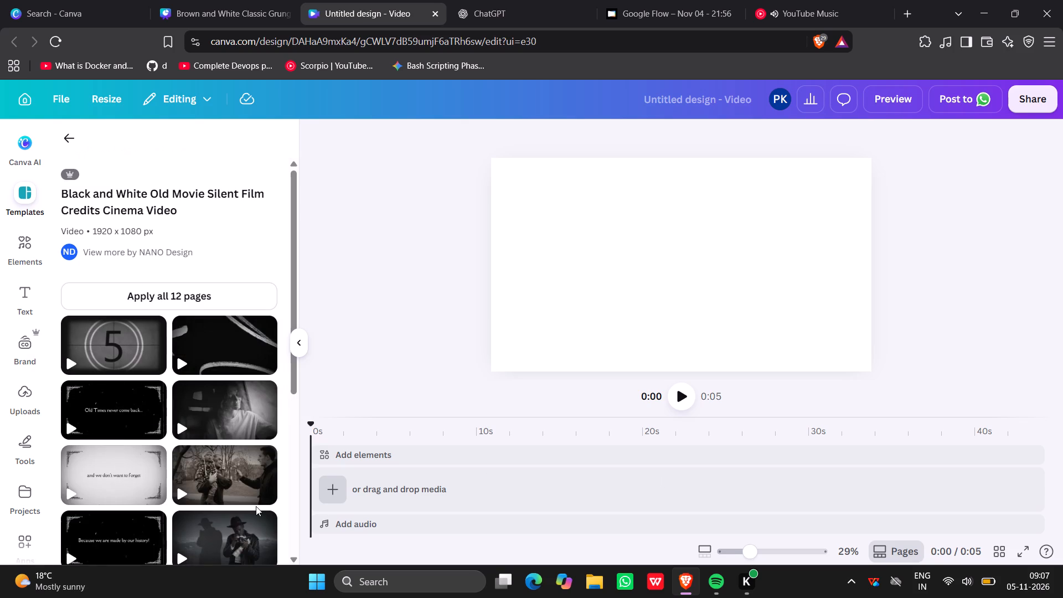
scroll(174, 483, down, 3)
scroll(174, 483, up, 2)
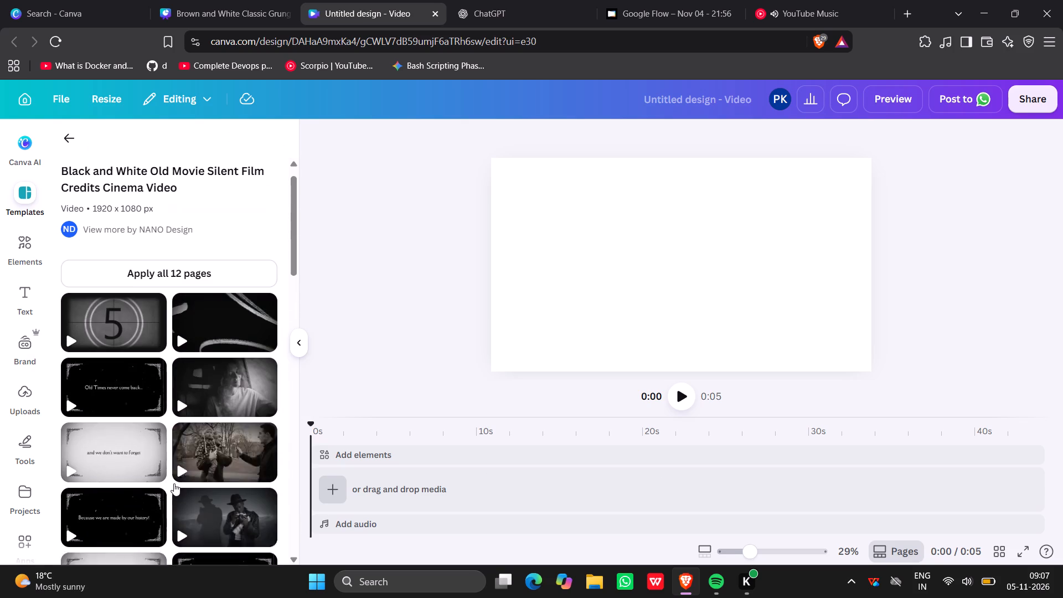
scroll(174, 483, up, 1)
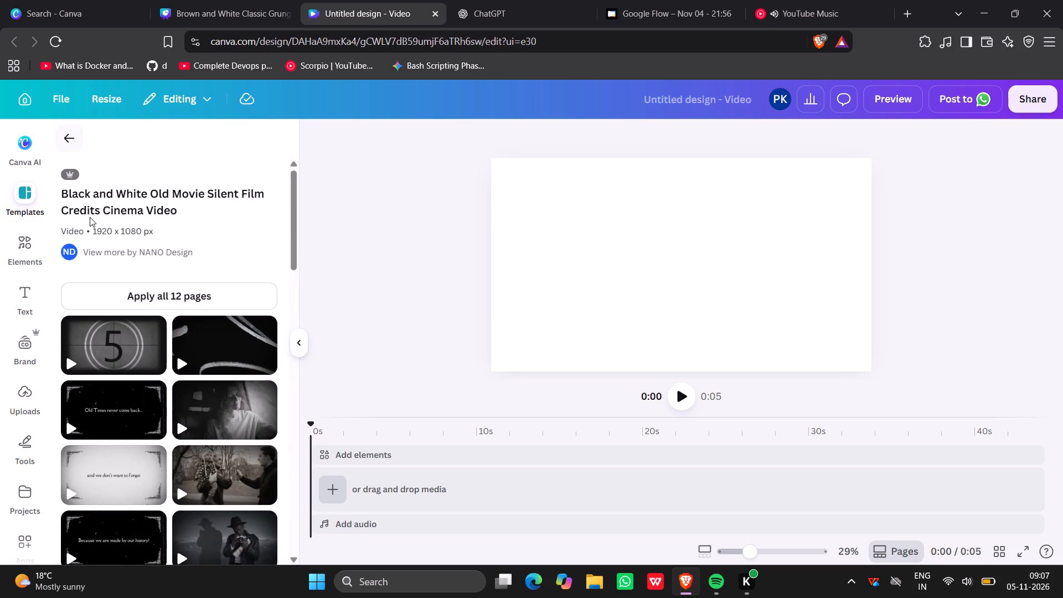
scroll(76, 234, right, 10)
click(71, 142)
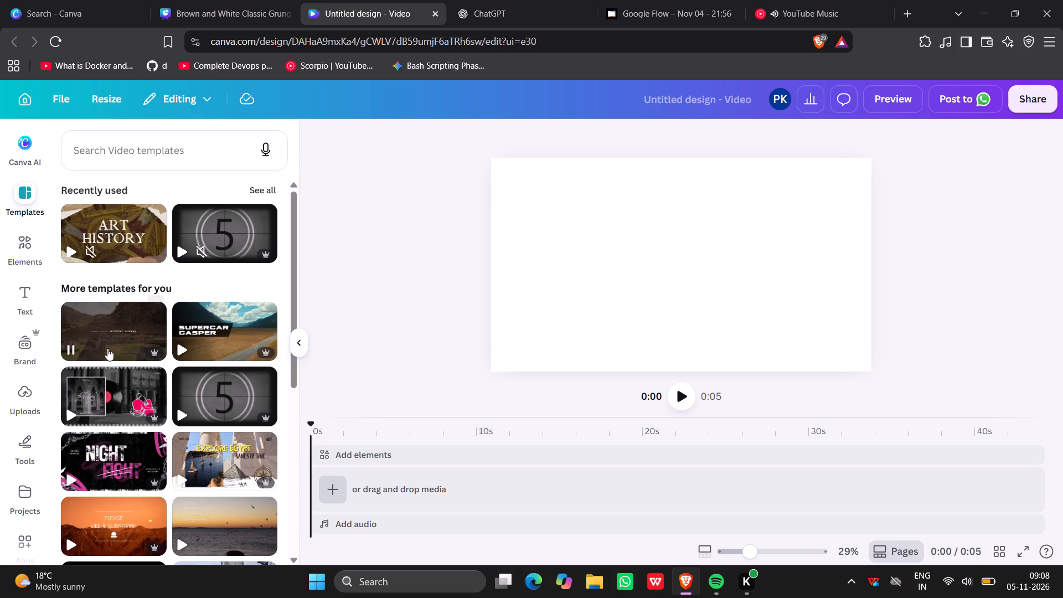
Apply the suggested "History Sleeps" ruins template to the empty video design.
click(117, 341)
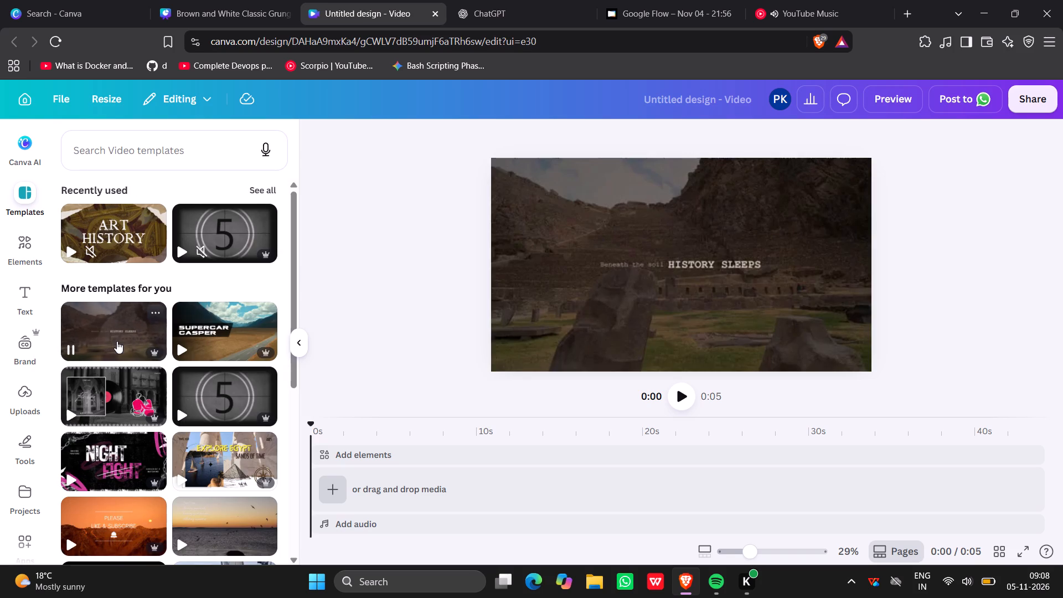
double_click(117, 341)
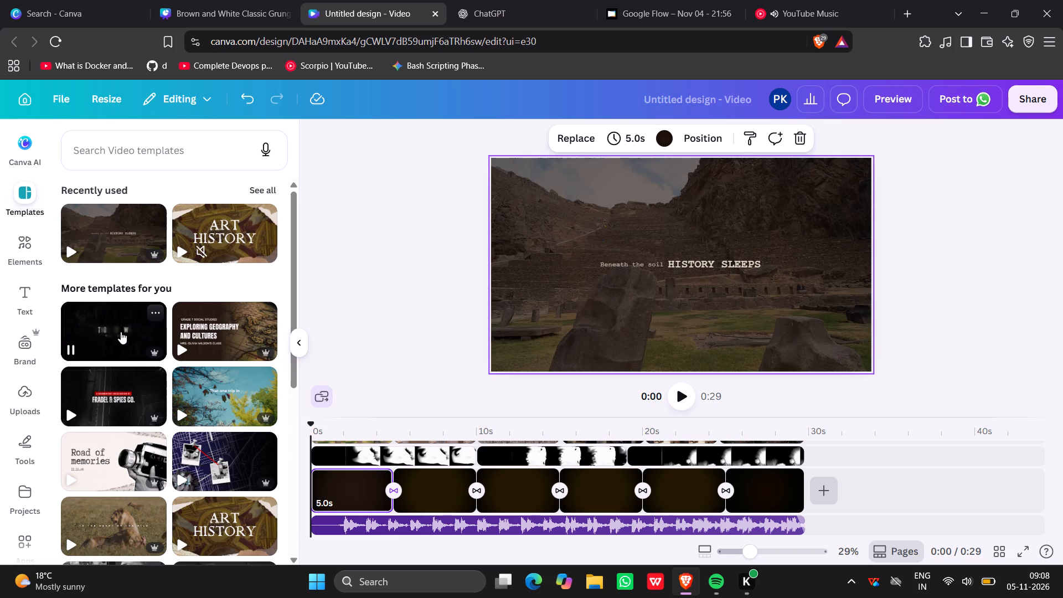
Examine the video's pages along the timeline, from the "History Sleeps" opening to the closing title page.
click(332, 483)
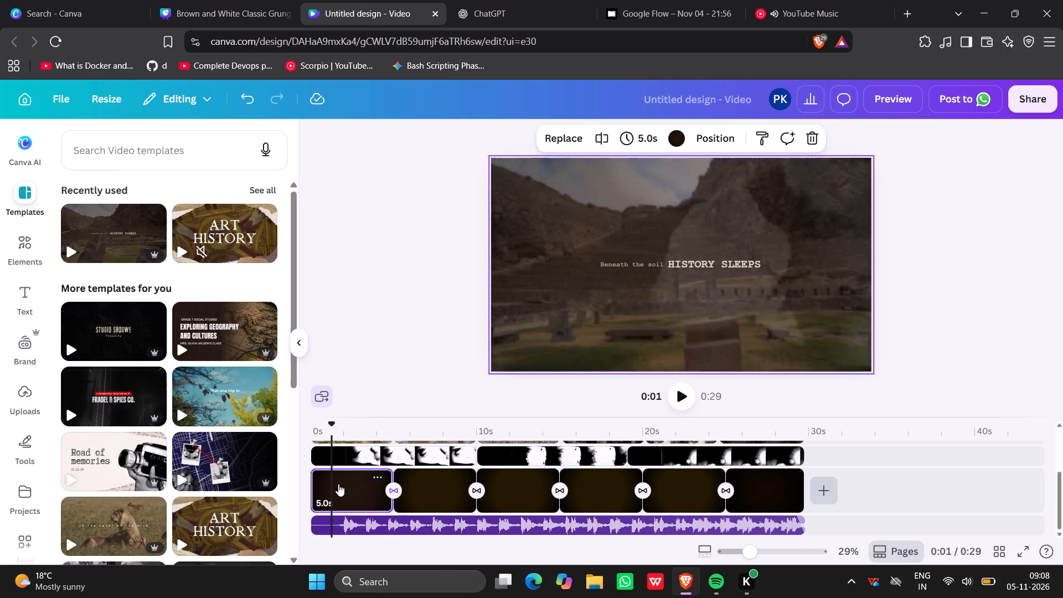
drag(338, 484, 370, 489)
click(362, 491)
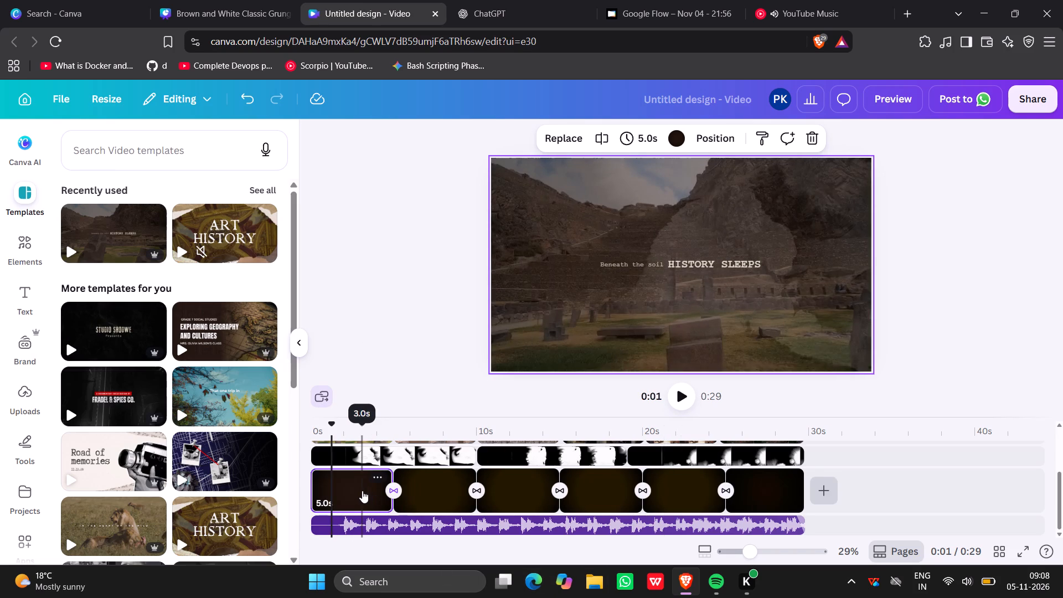
click(410, 501)
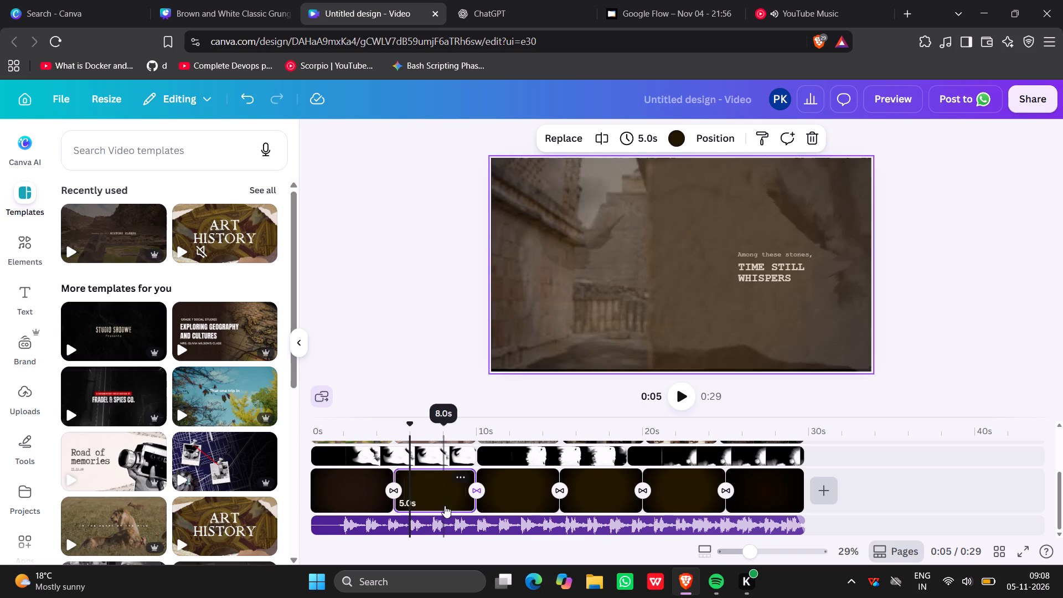
click(445, 506)
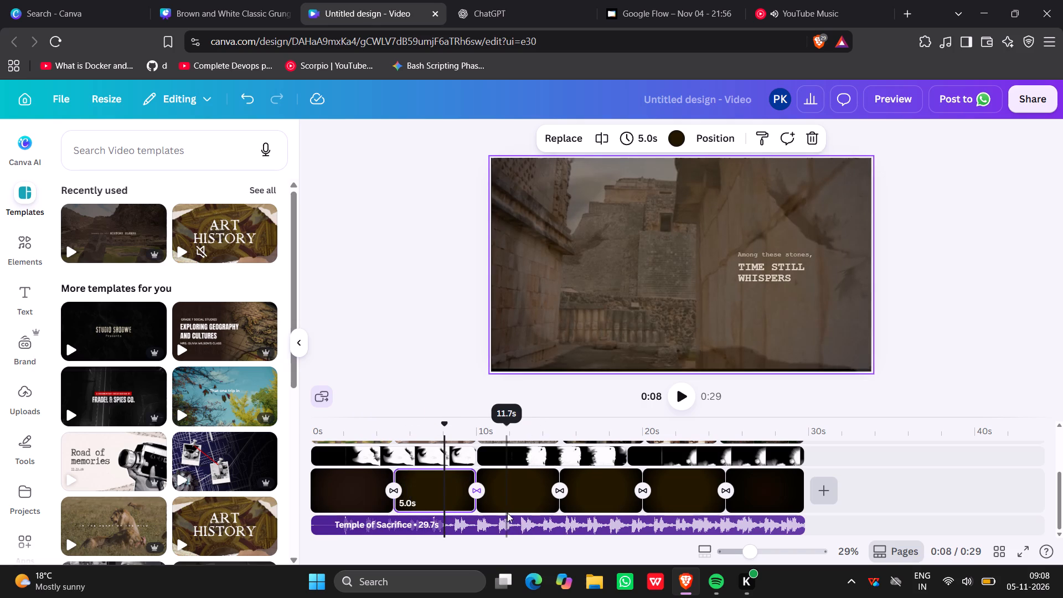
click(509, 498)
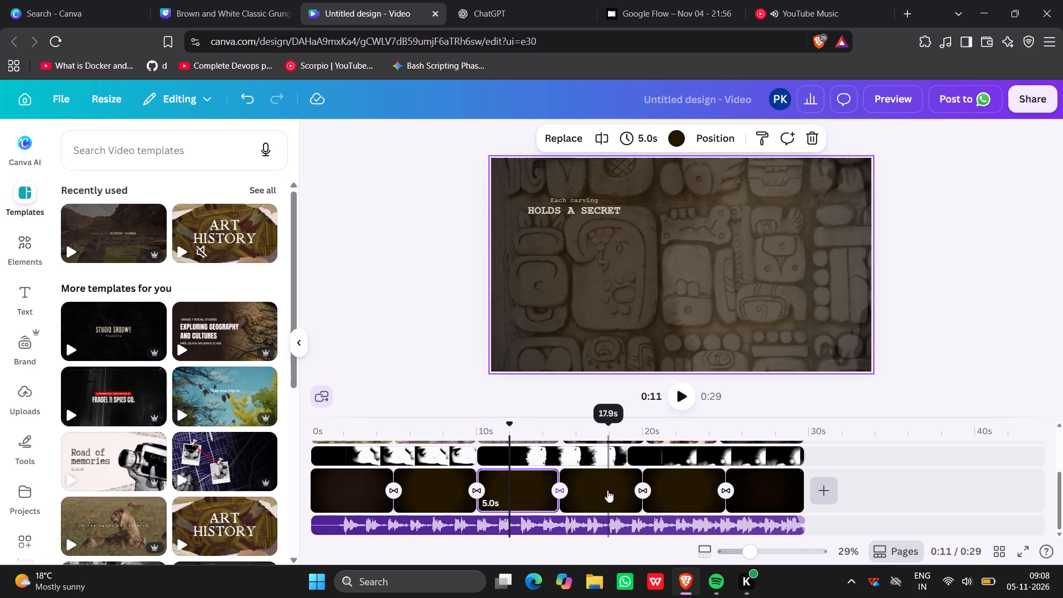
click(607, 490)
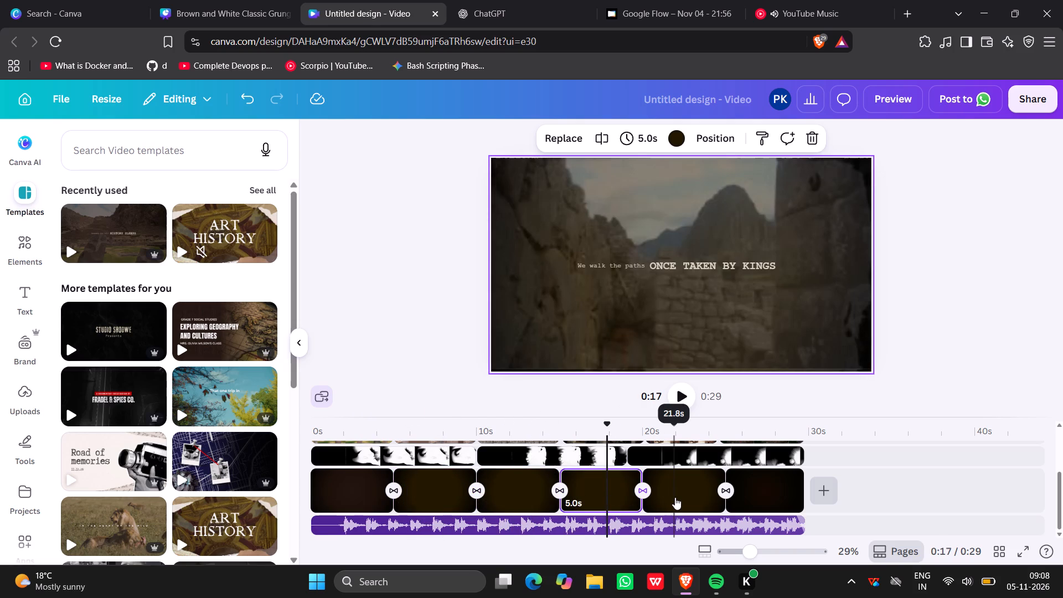
click(675, 497)
click(753, 482)
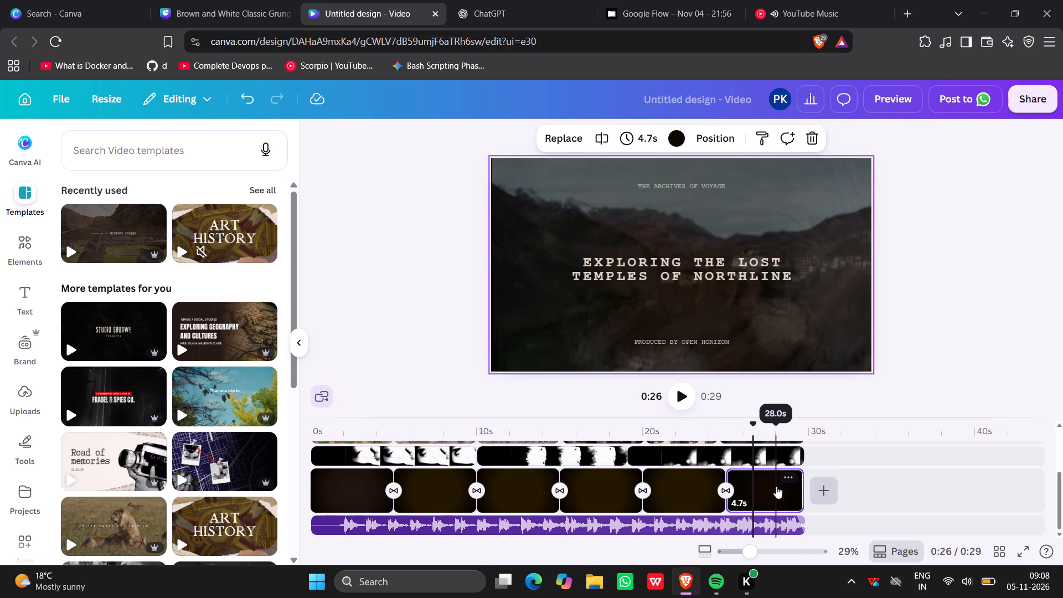
Shorten the temple-ruins image on the "What Lies Beneath" page to 3.5 seconds.
click(777, 486)
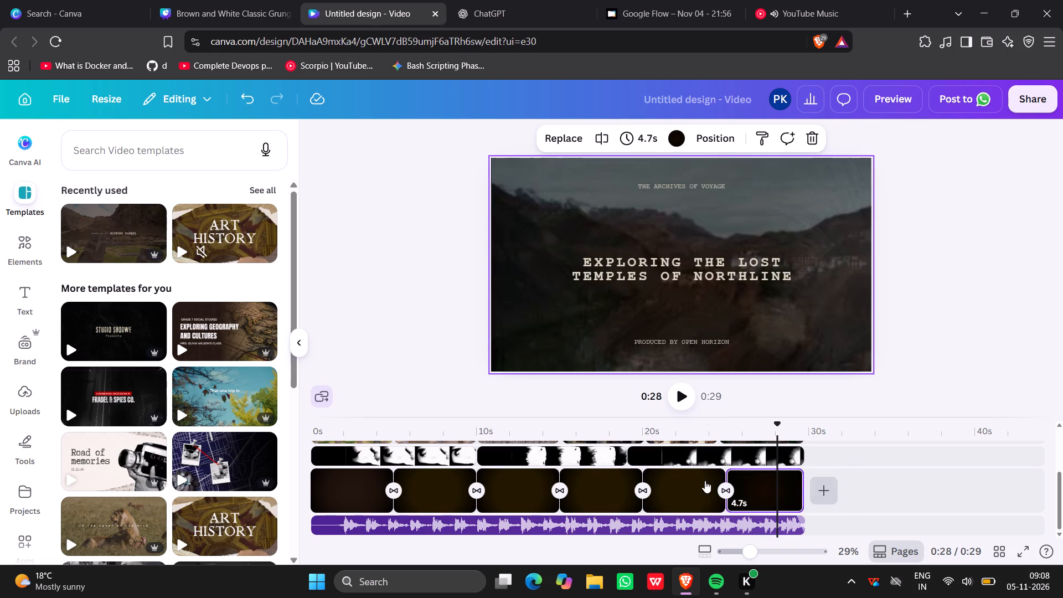
click(705, 481)
click(941, 273)
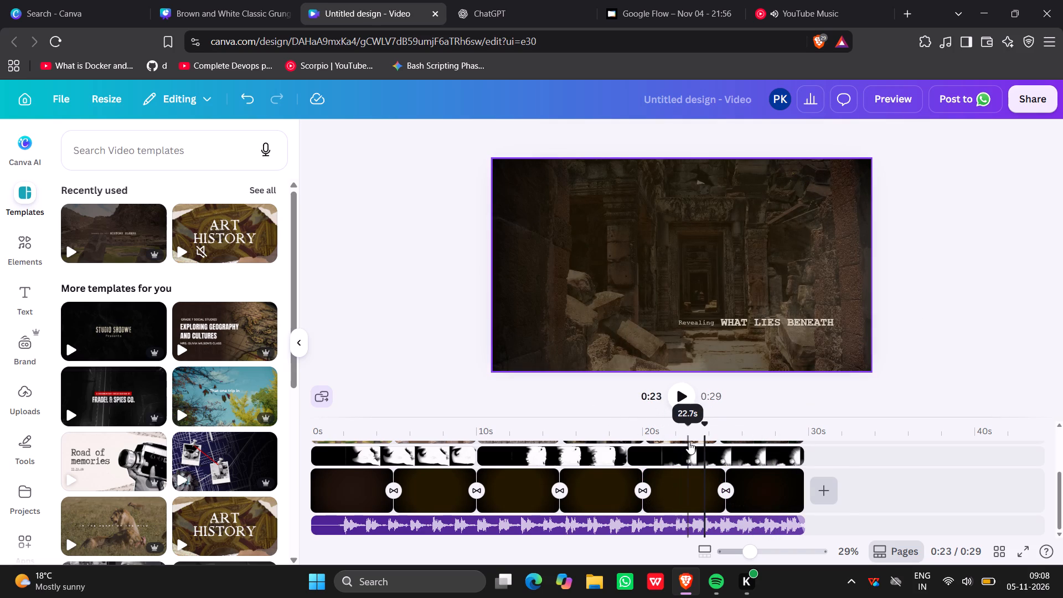
drag(704, 441, 674, 450)
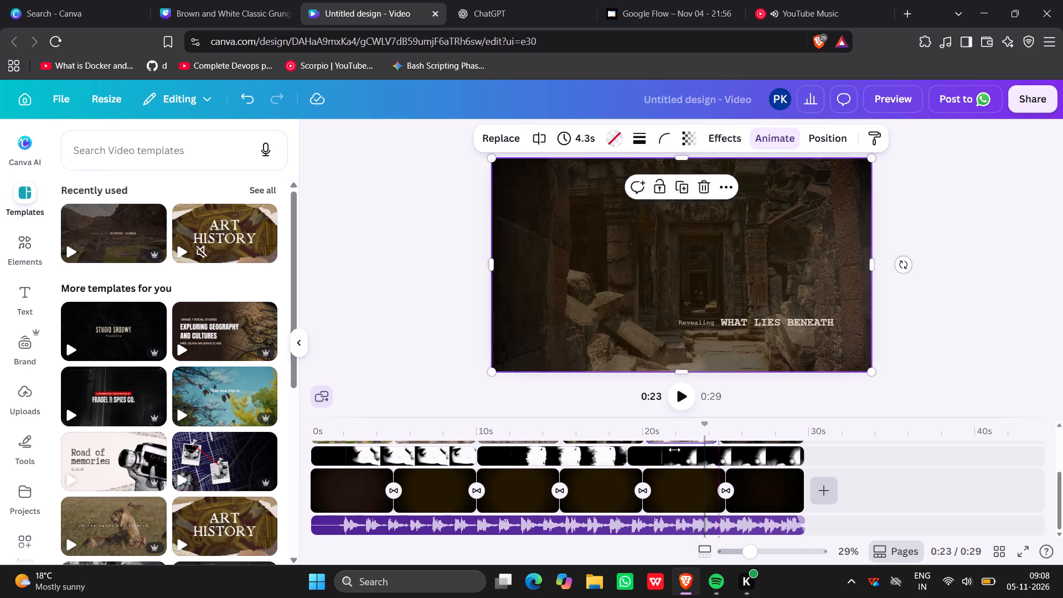
drag(674, 450, 690, 449)
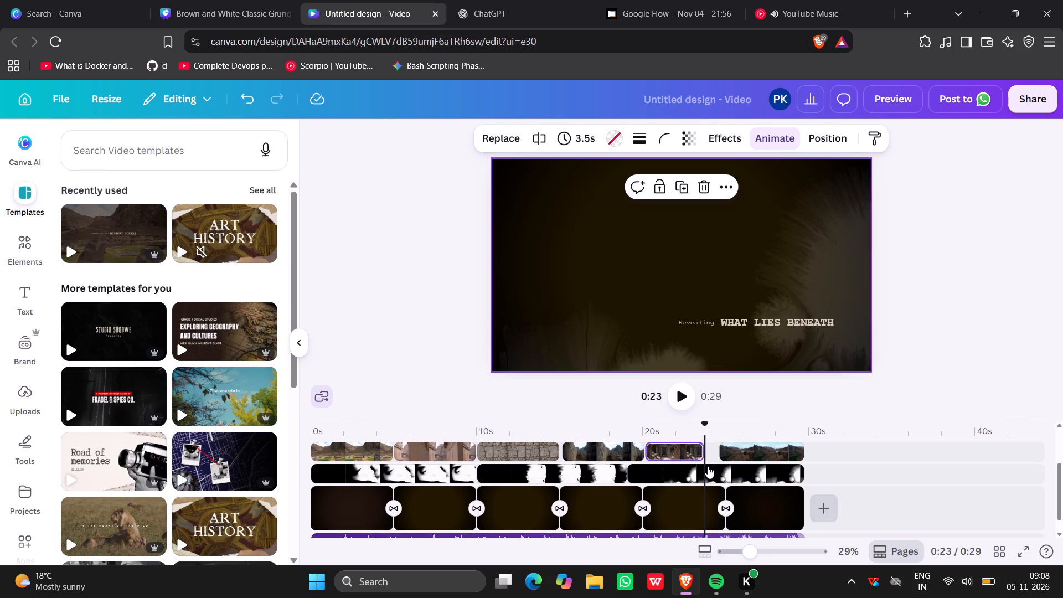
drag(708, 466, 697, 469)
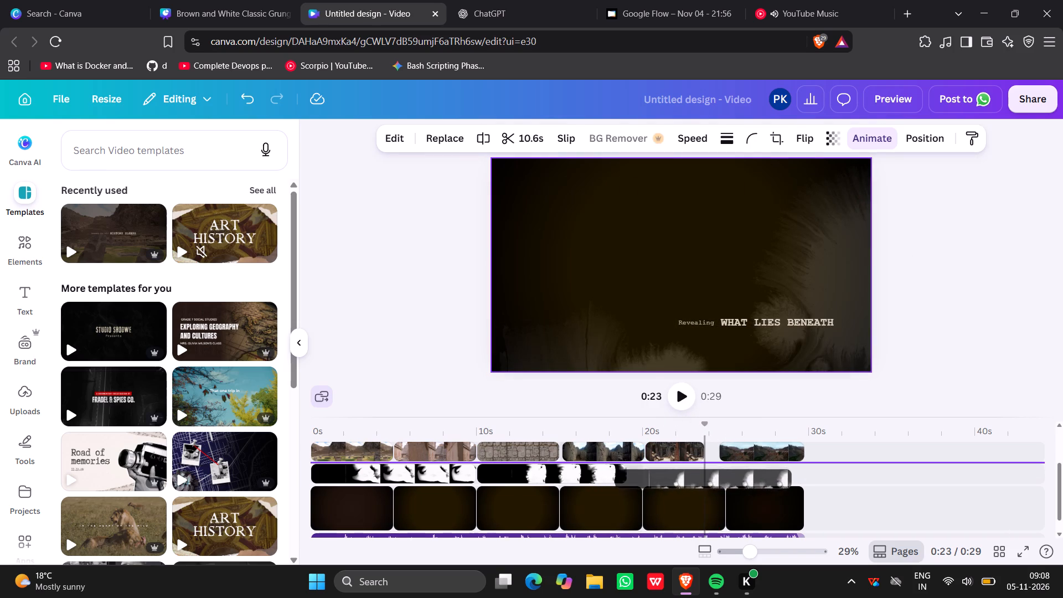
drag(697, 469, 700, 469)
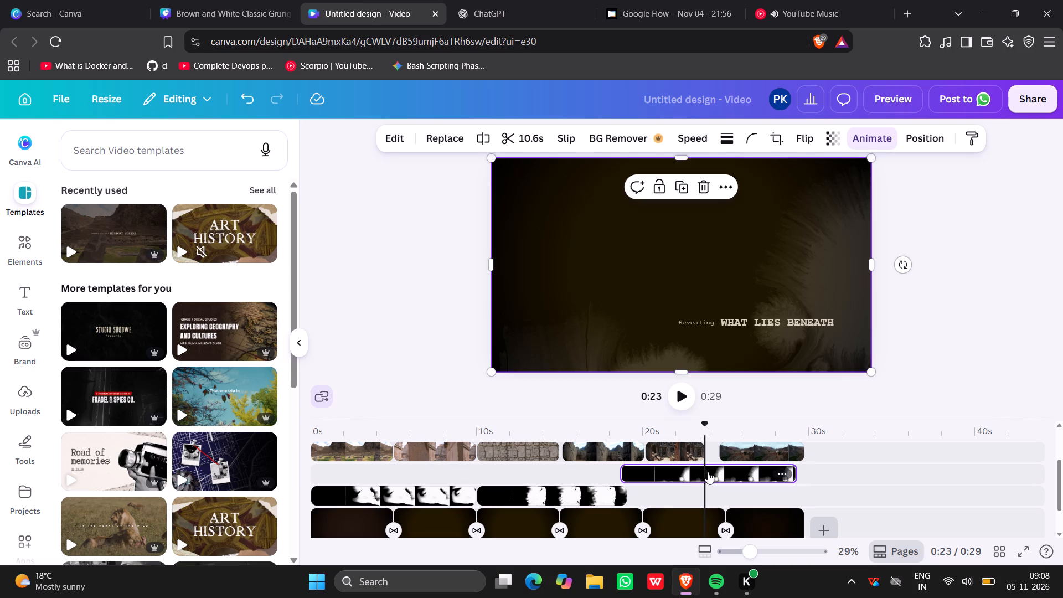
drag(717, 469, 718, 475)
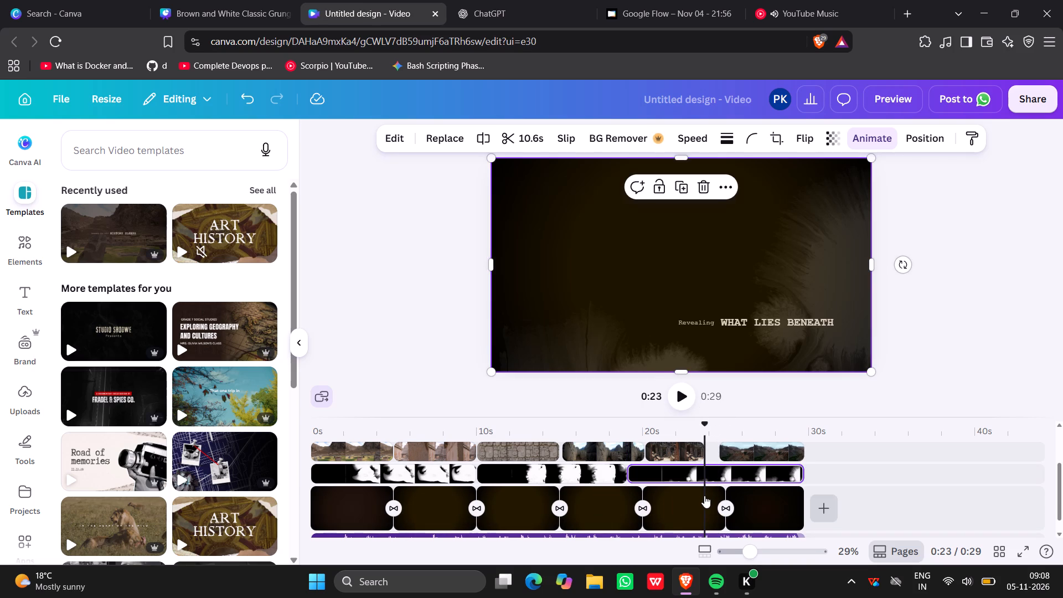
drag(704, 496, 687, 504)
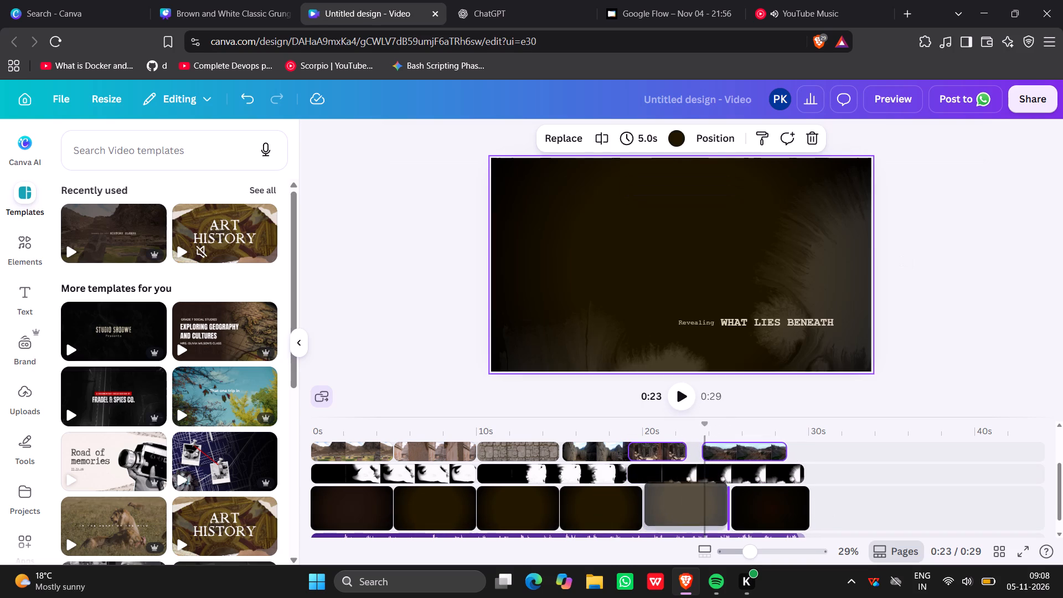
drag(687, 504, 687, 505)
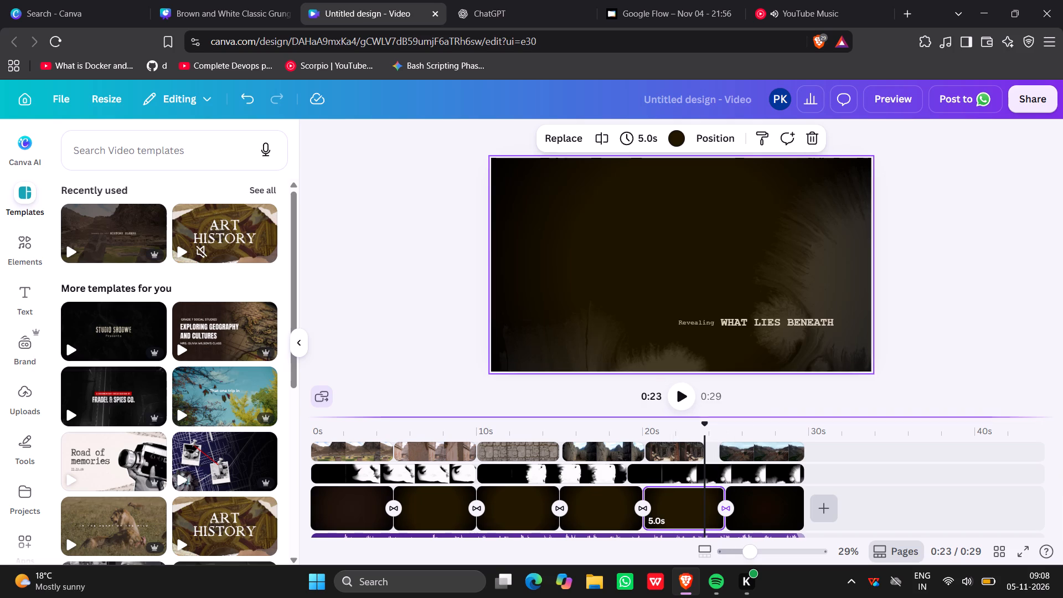
Shrink the timeline area and scrub through the whole video to review every page between the opening and the closing title.
drag(703, 420, 697, 422)
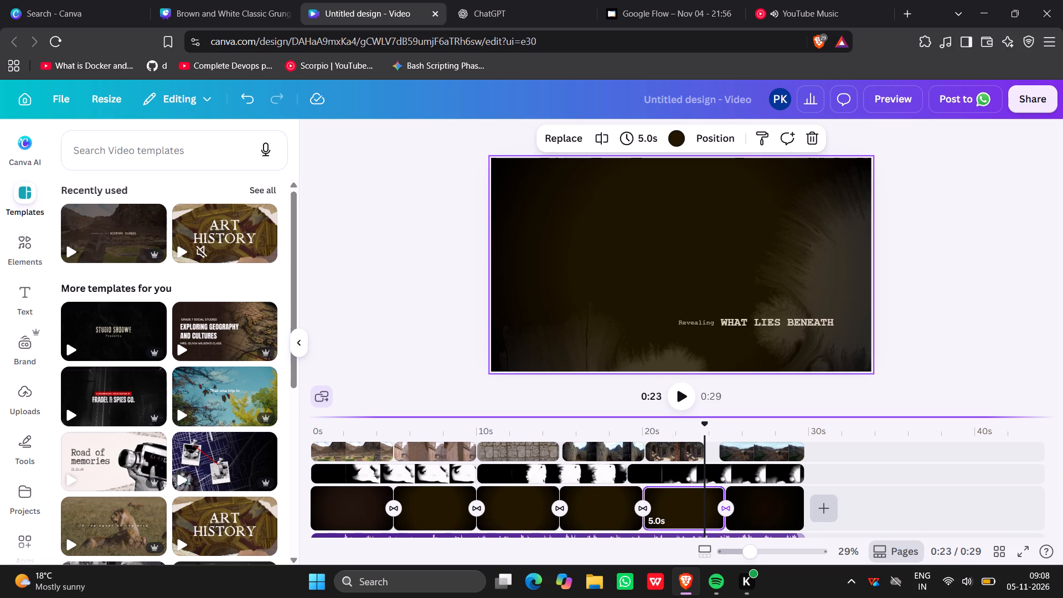
drag(697, 422, 682, 458)
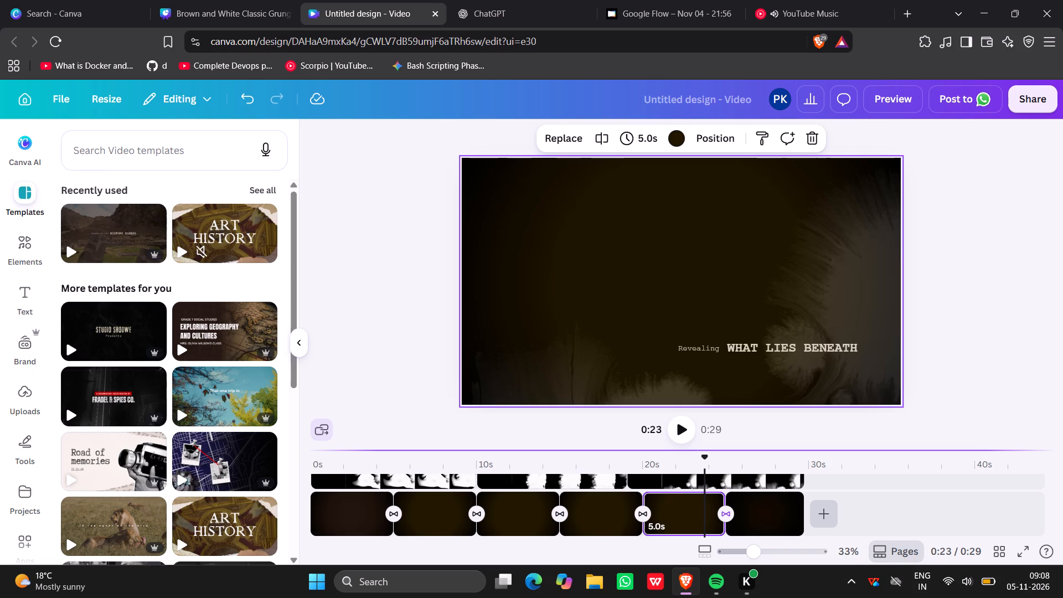
drag(705, 463, 684, 469)
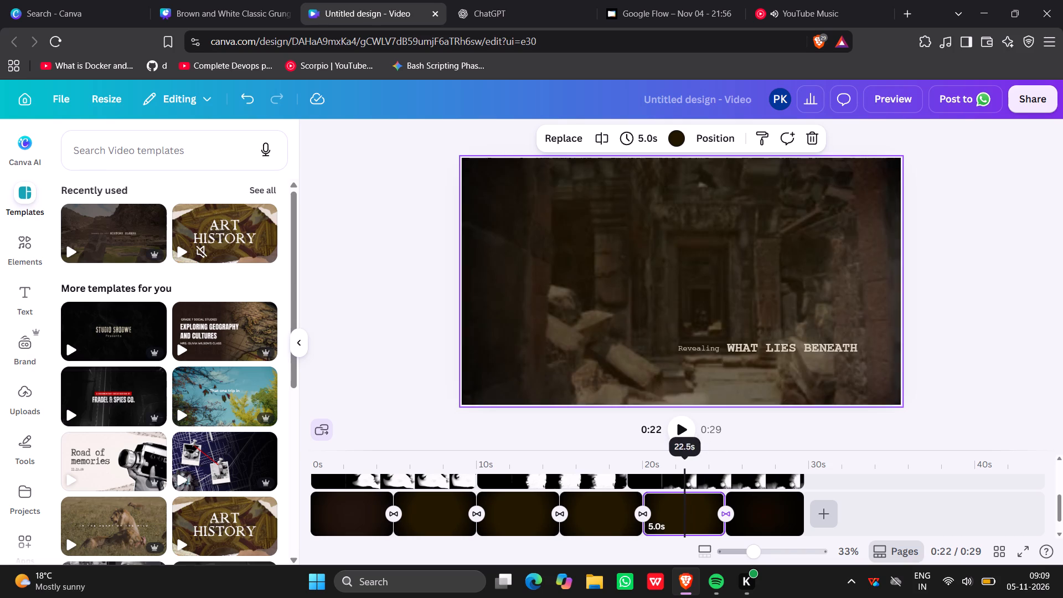
drag(684, 469, 566, 480)
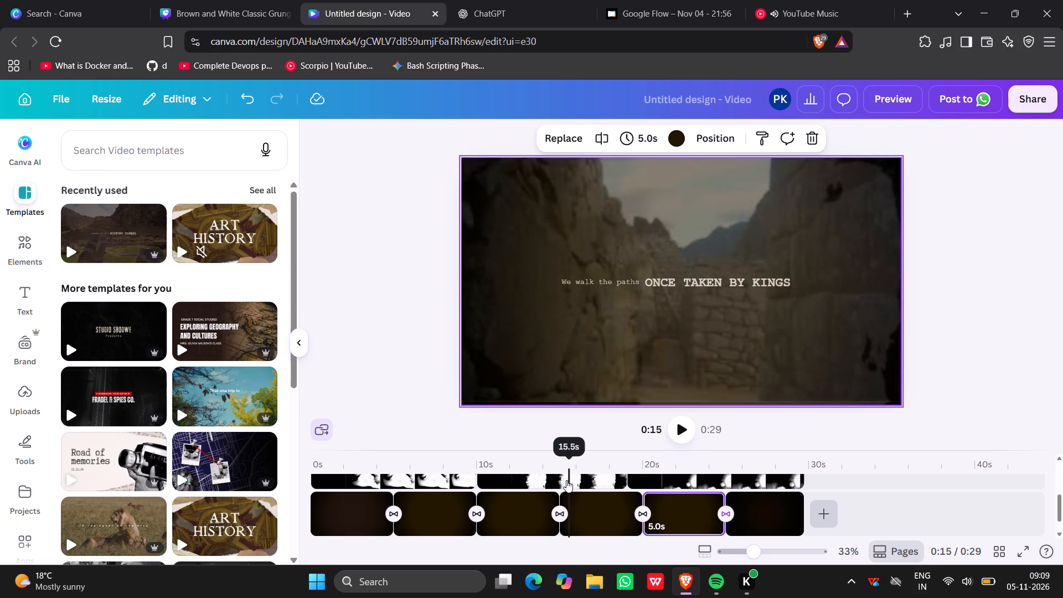
drag(566, 480, 466, 467)
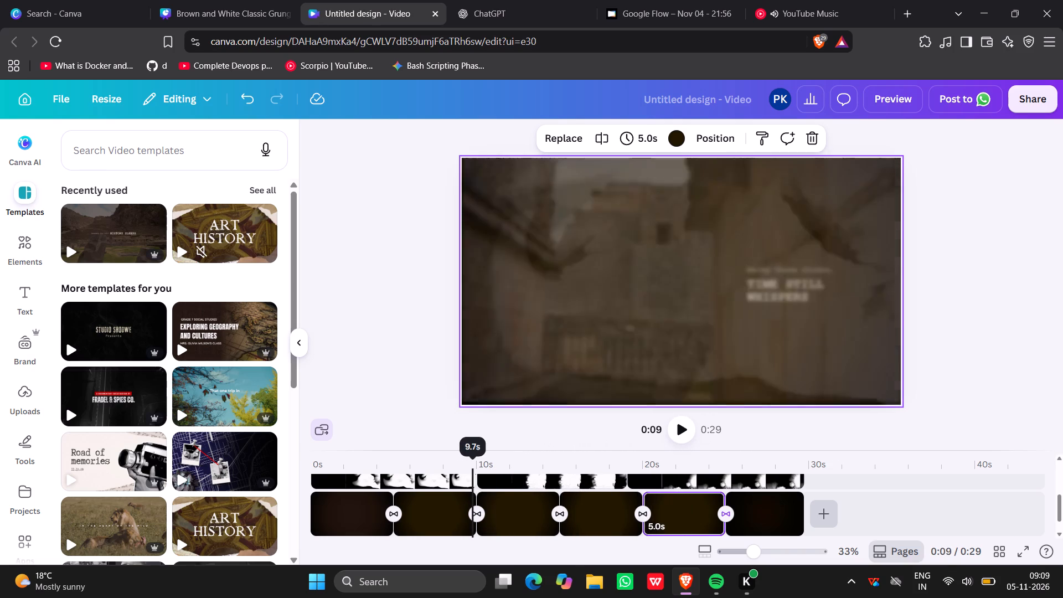
drag(466, 467, 369, 451)
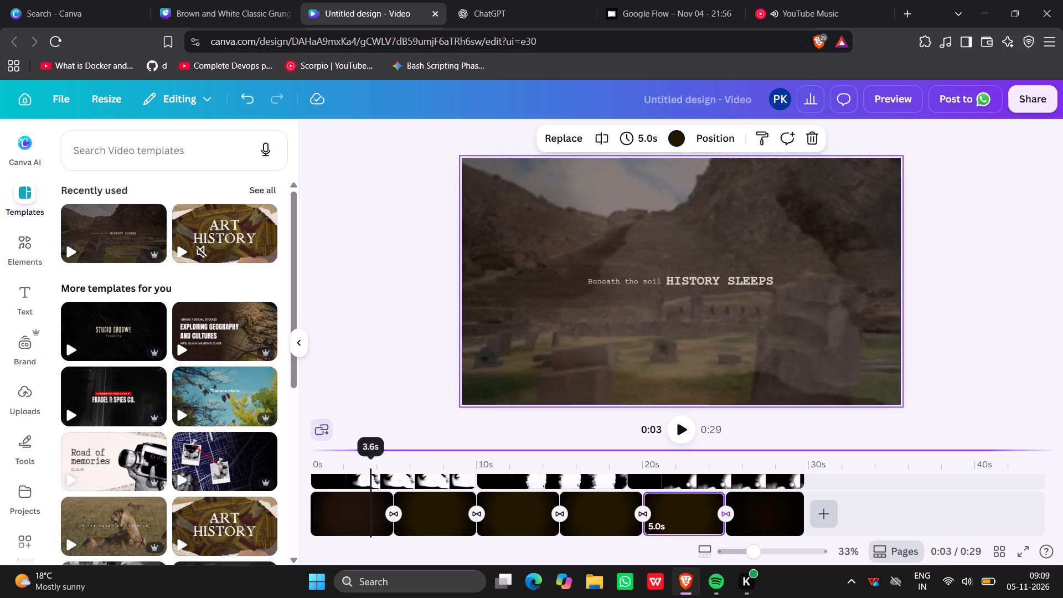
drag(369, 451, 497, 508)
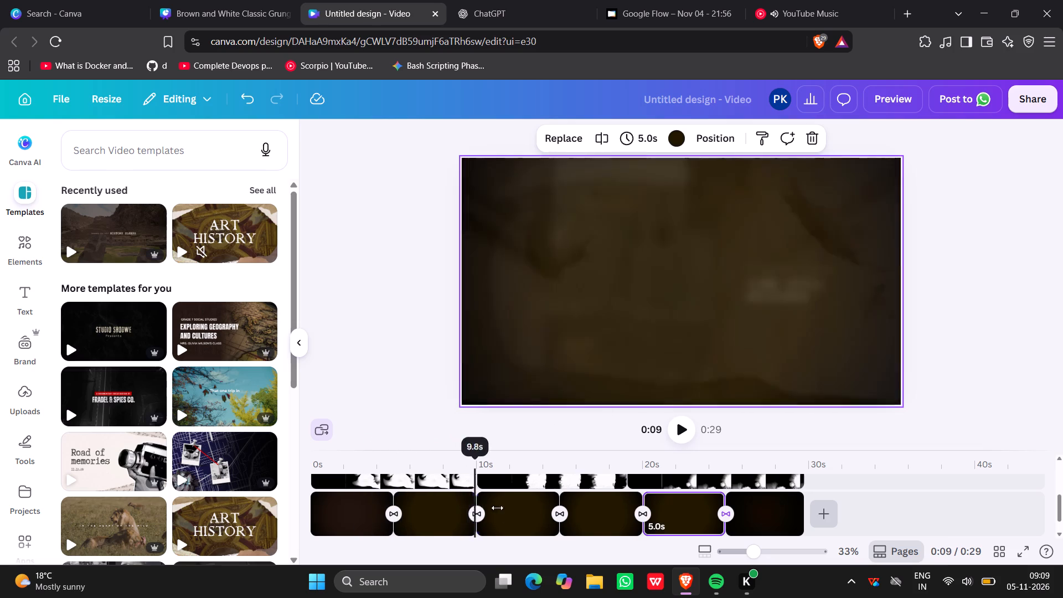
drag(497, 508, 753, 532)
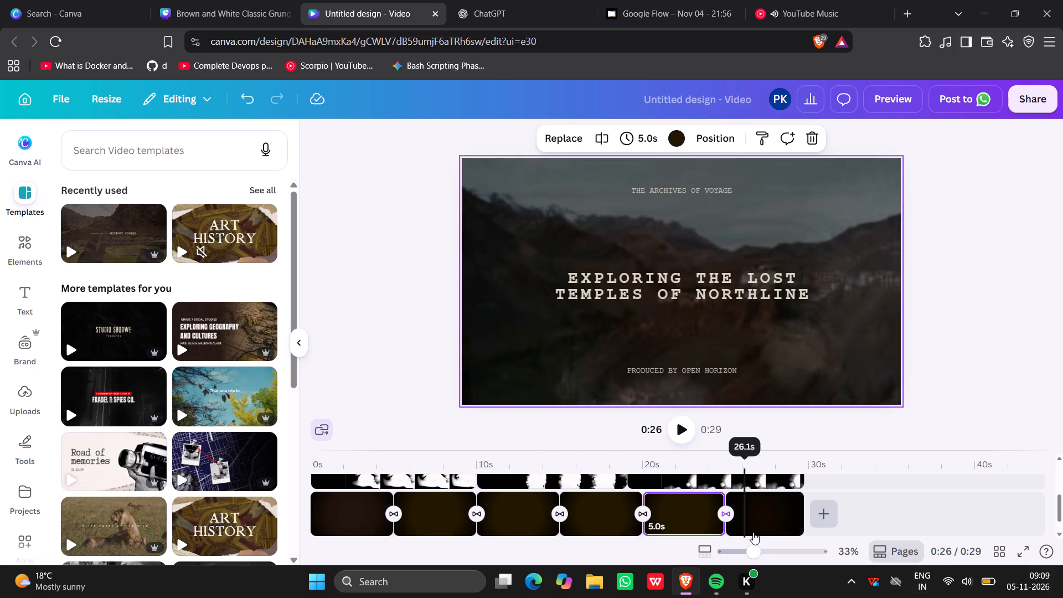
drag(753, 532, 785, 501)
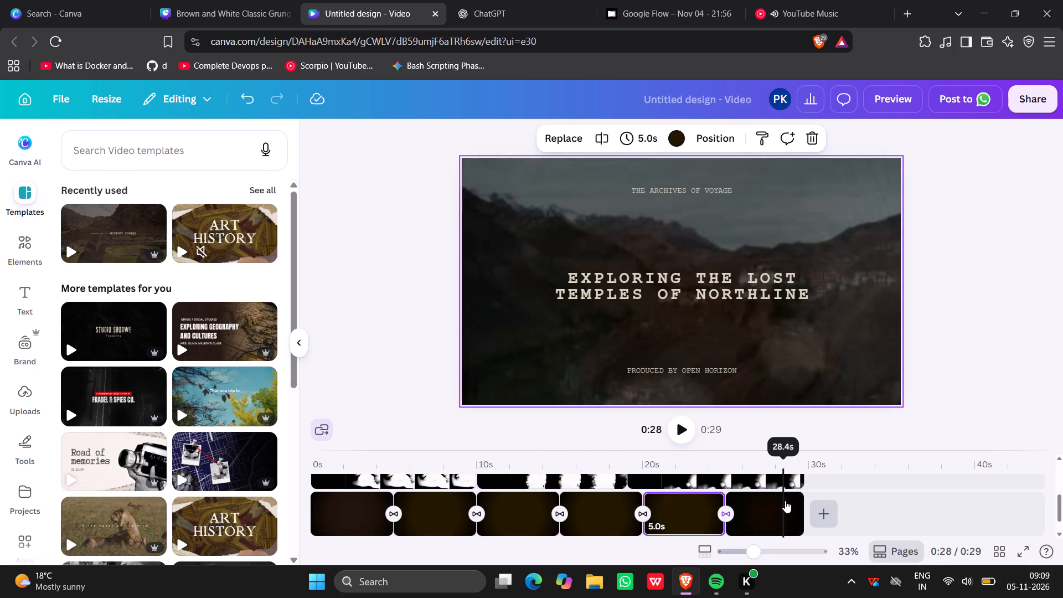
drag(785, 501, 774, 506)
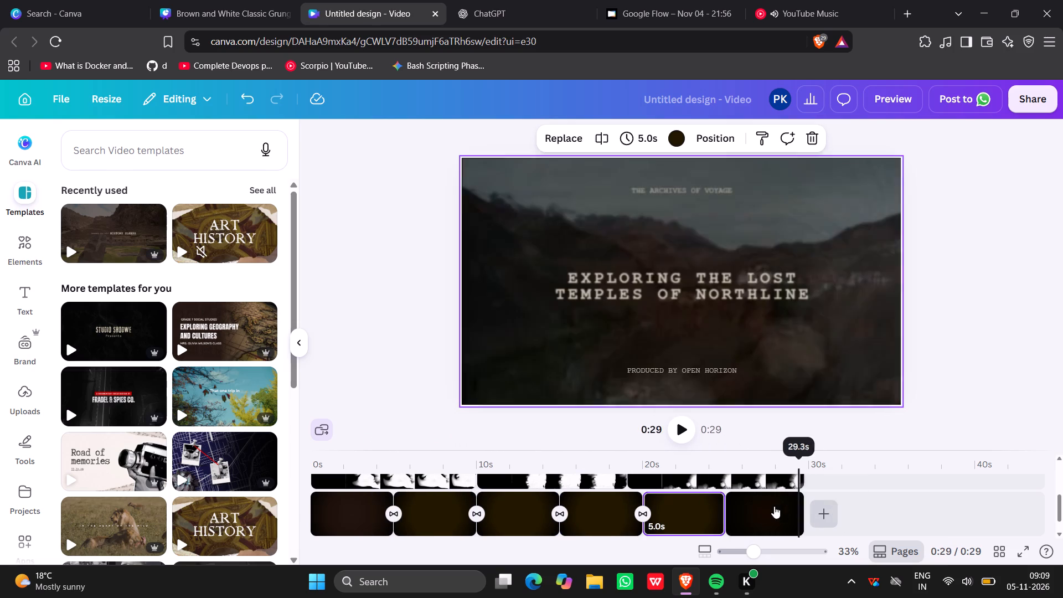
drag(774, 506, 523, 493)
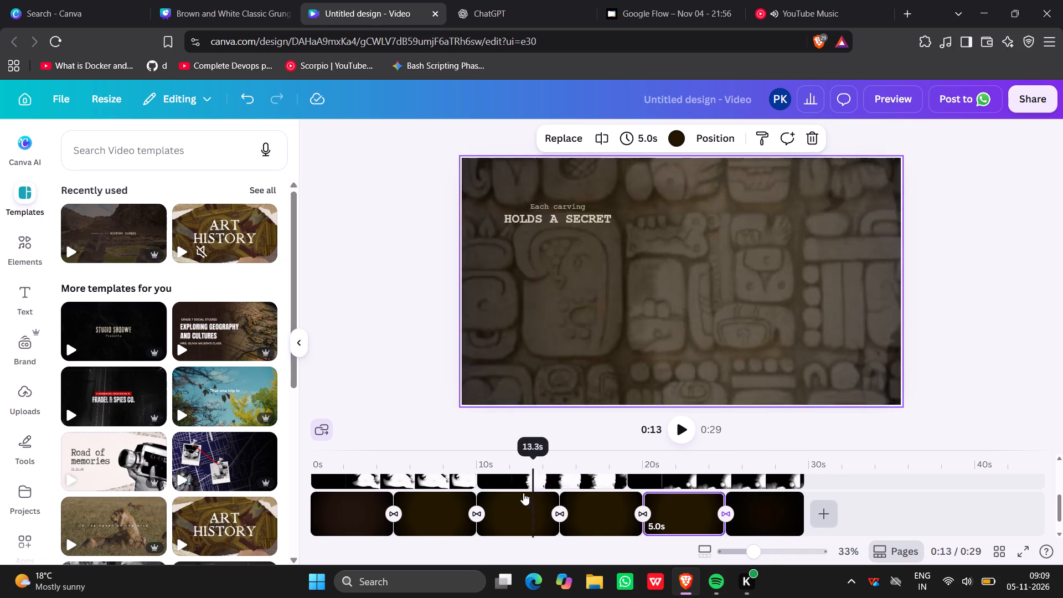
drag(523, 493, 358, 507)
Compare Dissolve with no transition between the first and second pages, and apply the Match & Move transition there.
click(394, 510)
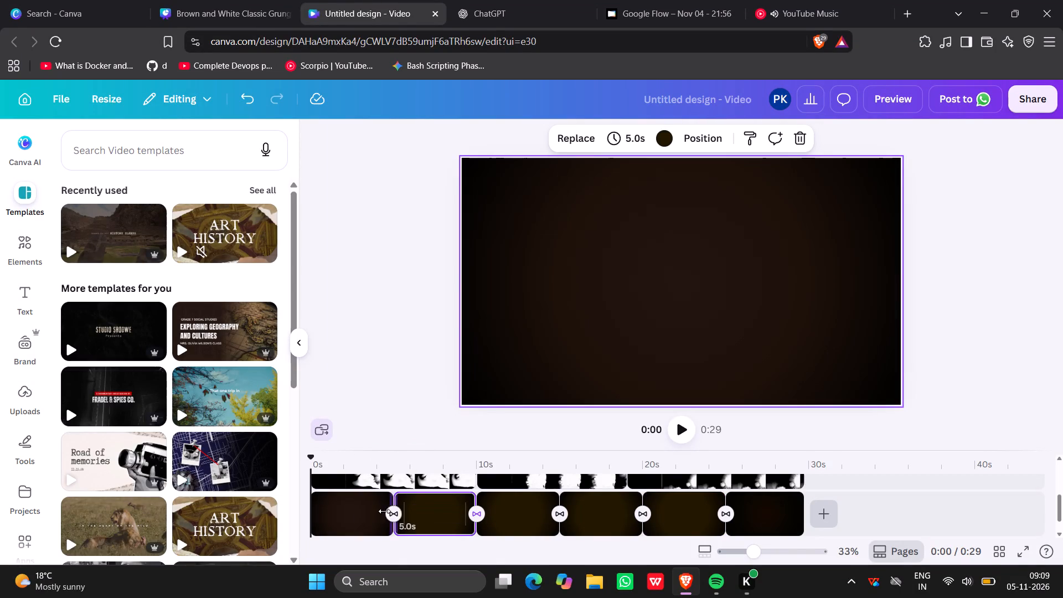
click(392, 516)
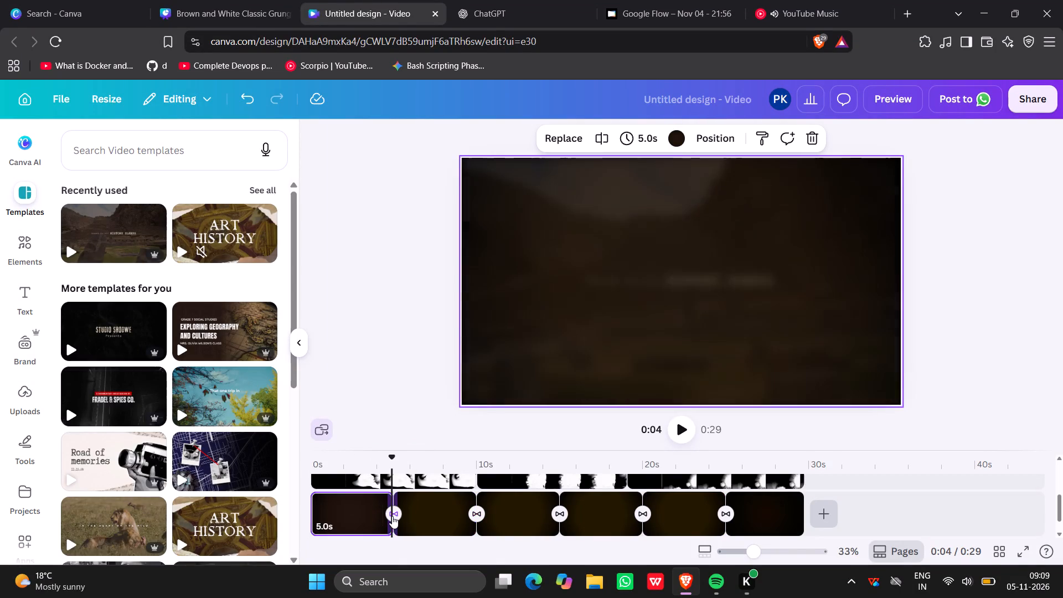
click(392, 516)
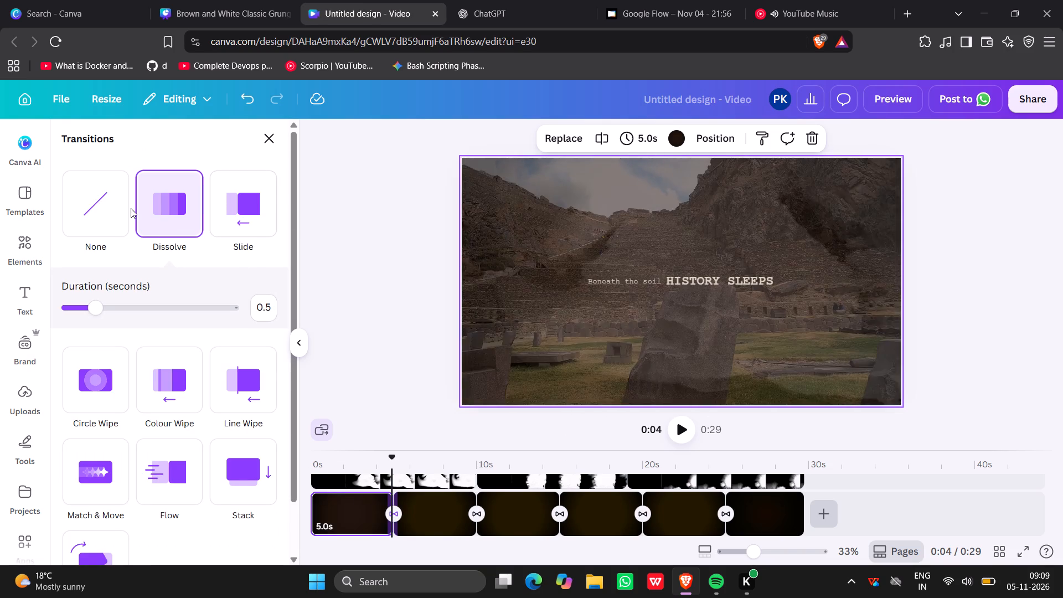
click(169, 204)
click(105, 207)
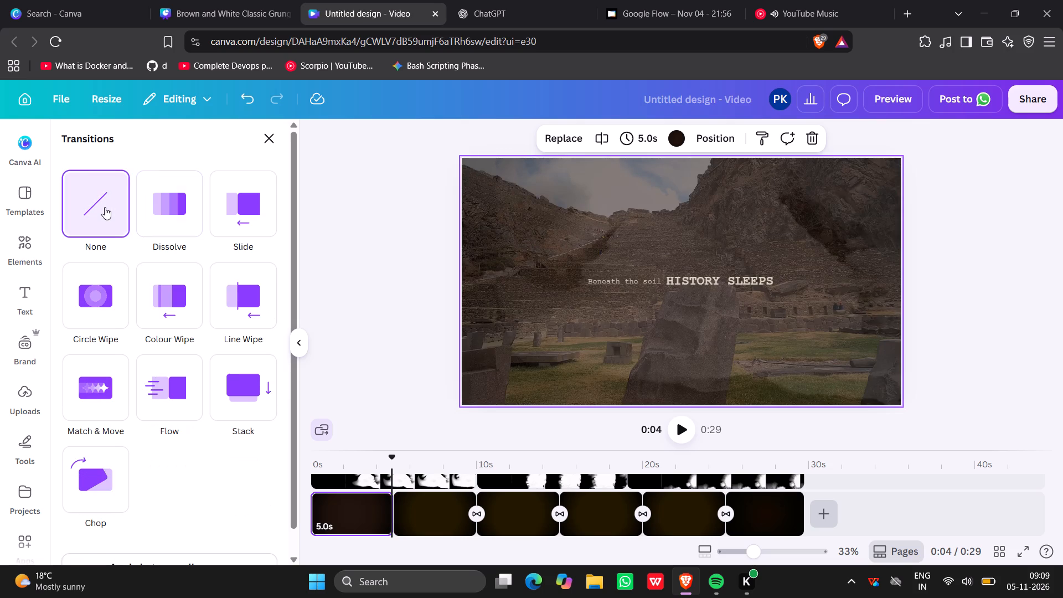
click(197, 215)
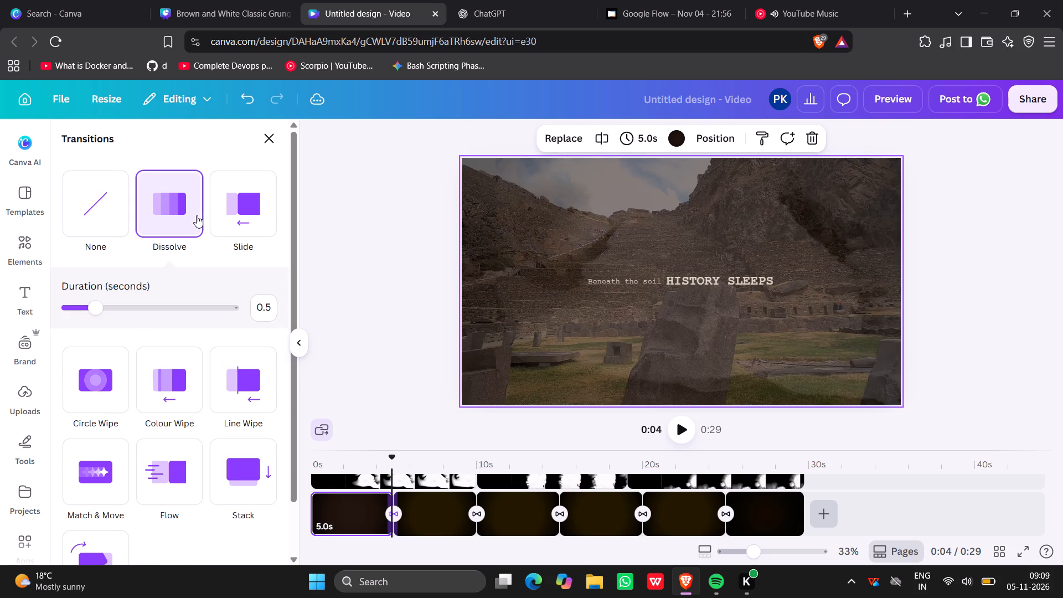
click(95, 228)
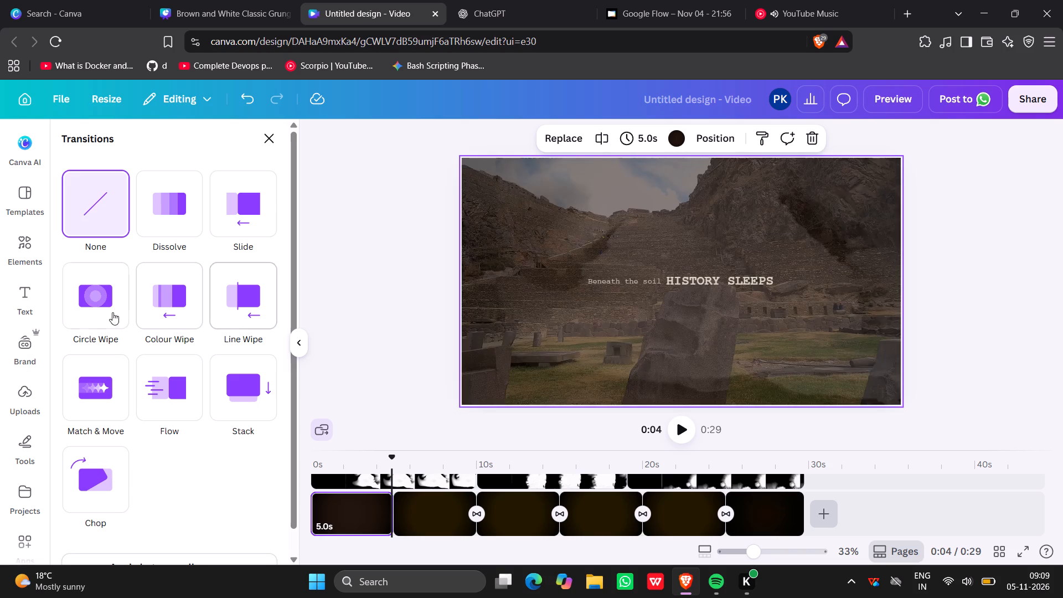
click(96, 386)
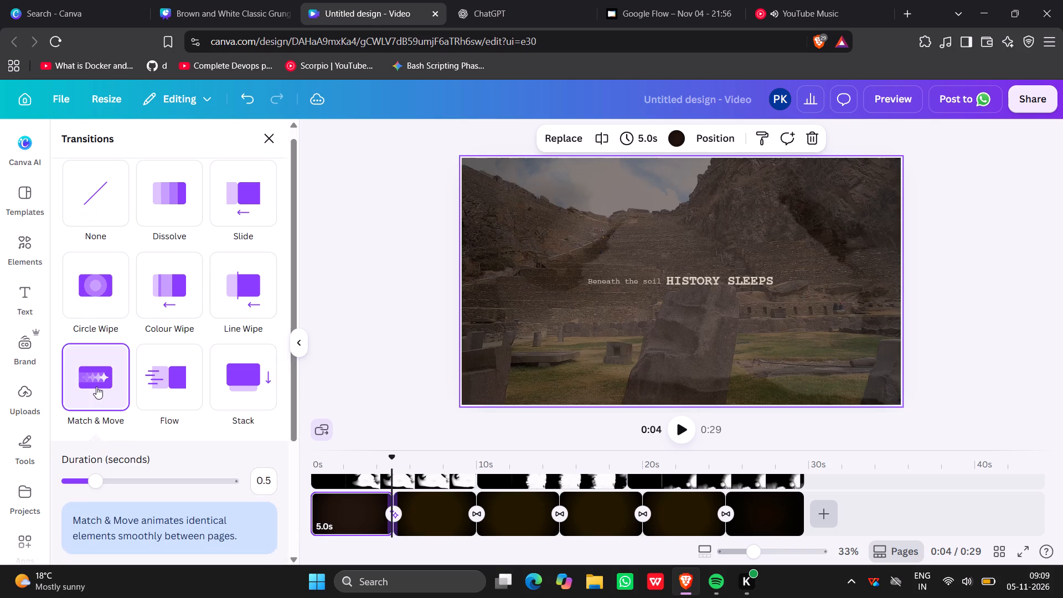
Replay the Match & Move transition between the first and second pages to examine its effect.
click(96, 386)
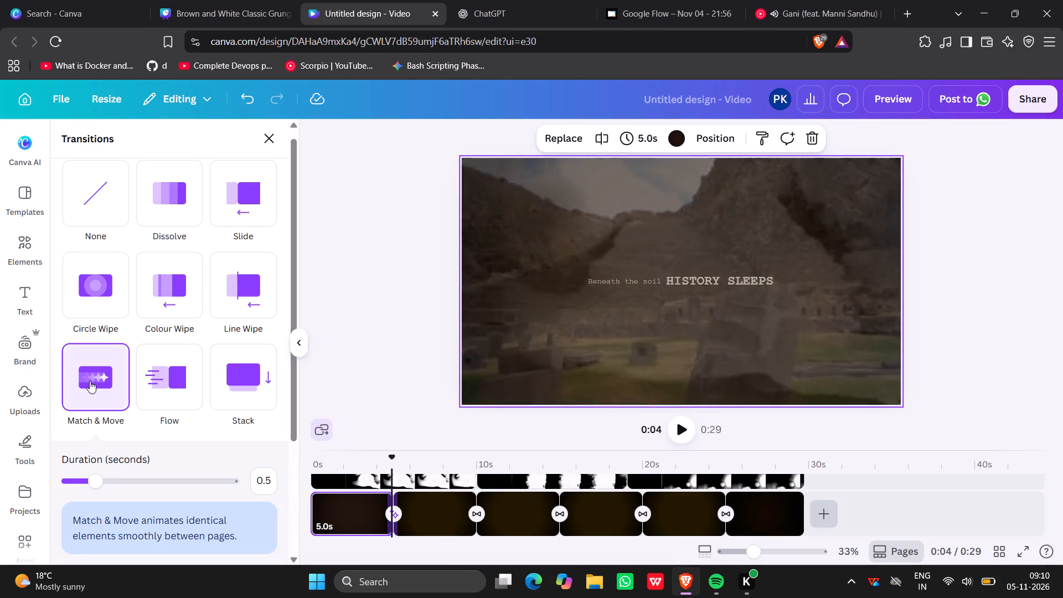
click(90, 381)
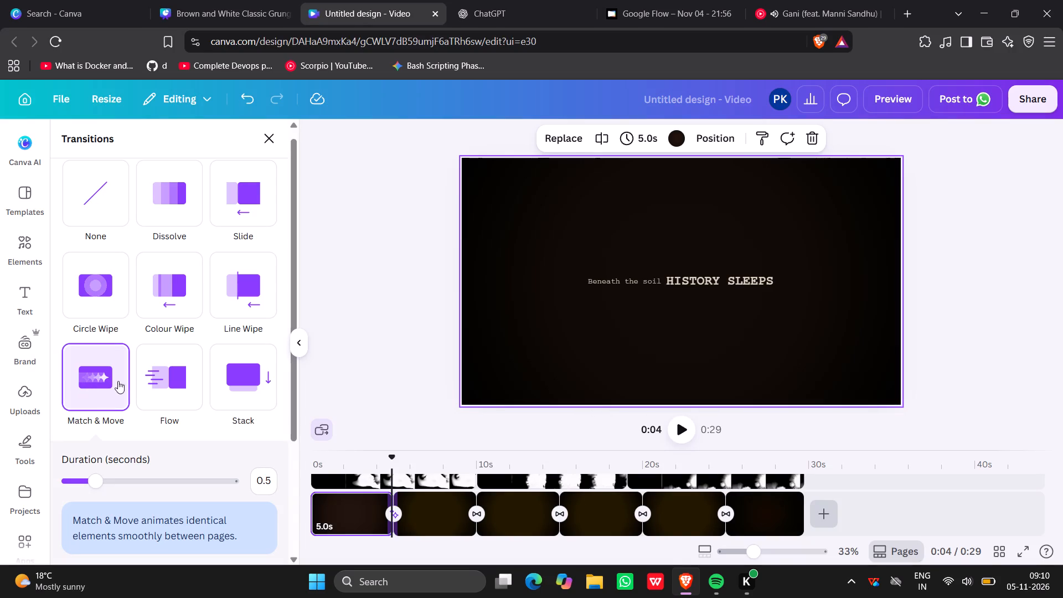
click(91, 378)
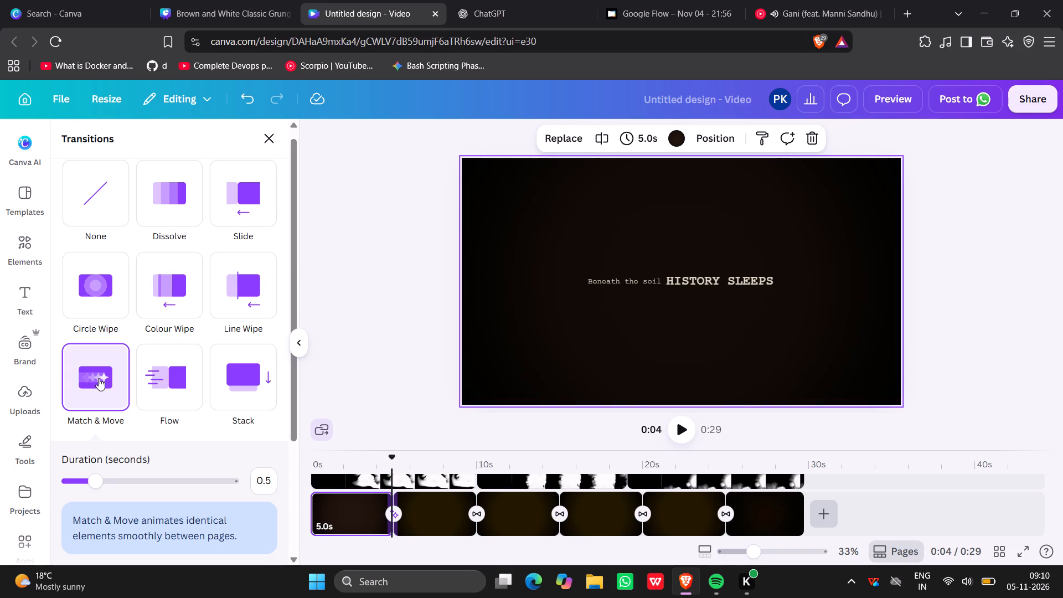
click(92, 378)
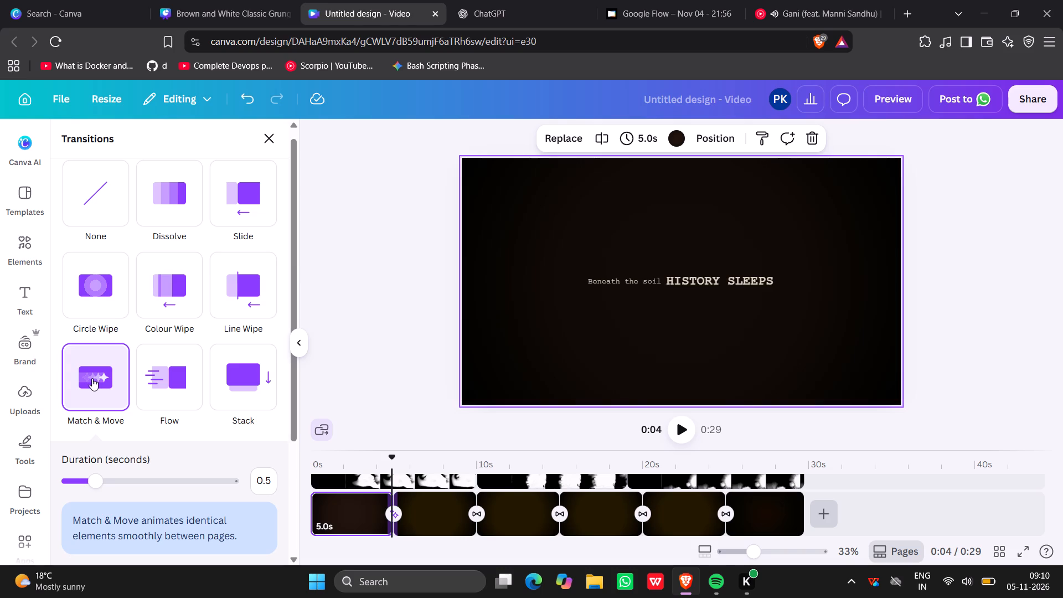
click(92, 378)
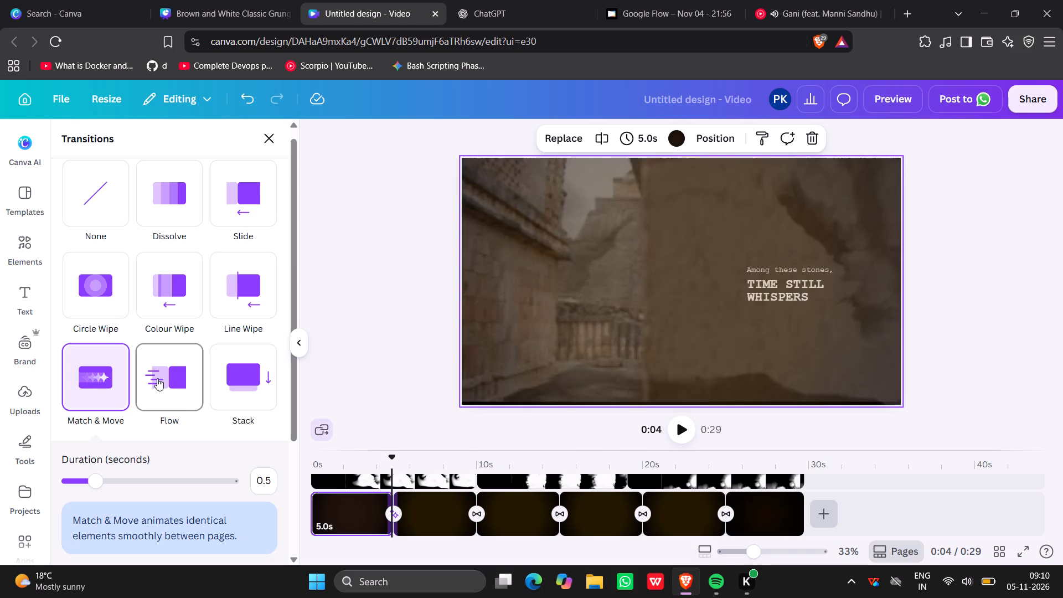
click(126, 367)
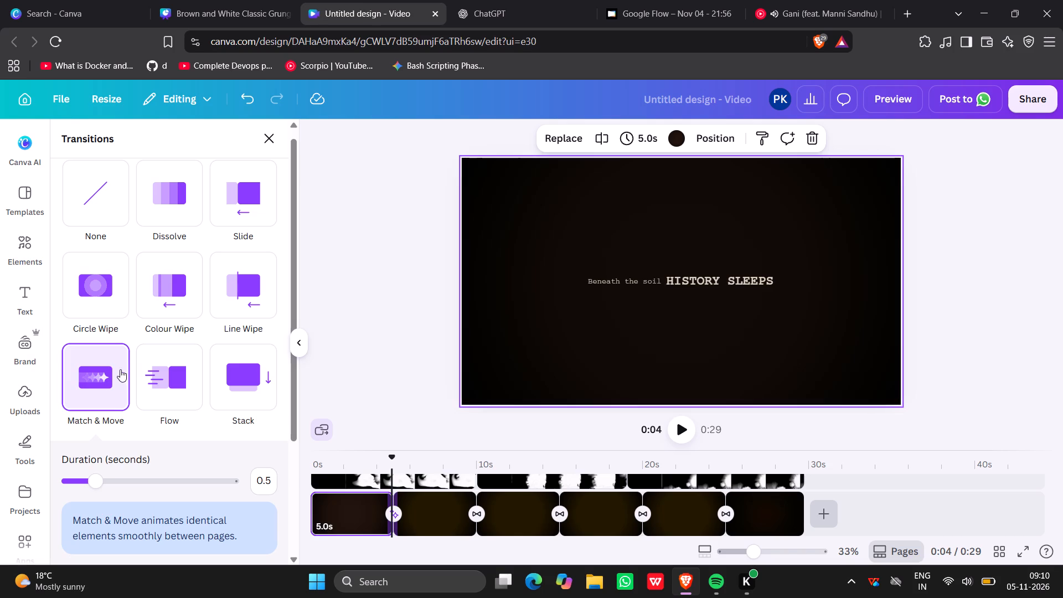
click(110, 374)
Apply the Match & Move transition between all scenes of the video.
scroll(125, 367, down, 1)
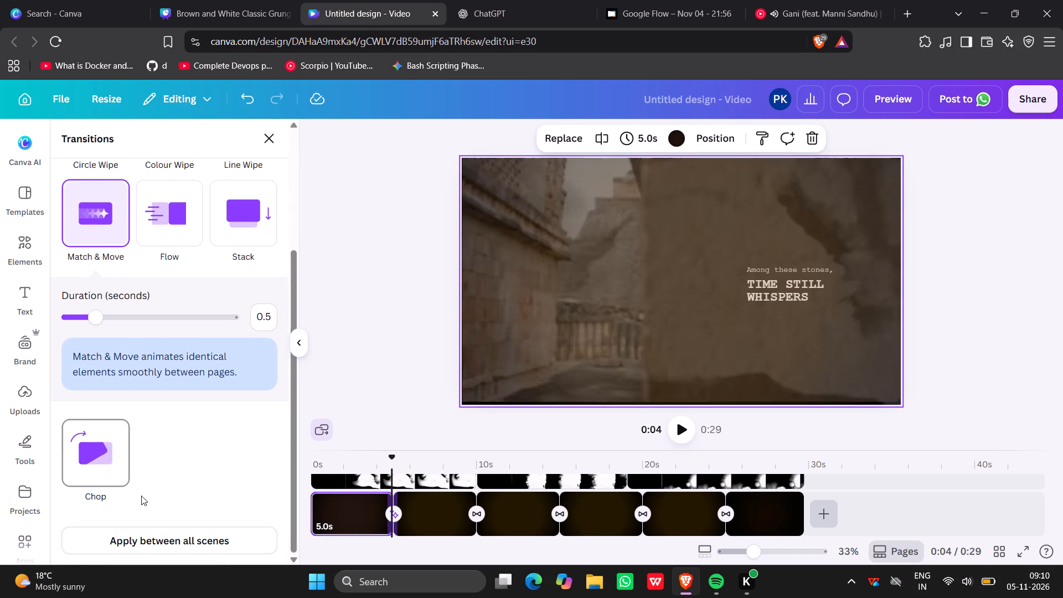
click(169, 534)
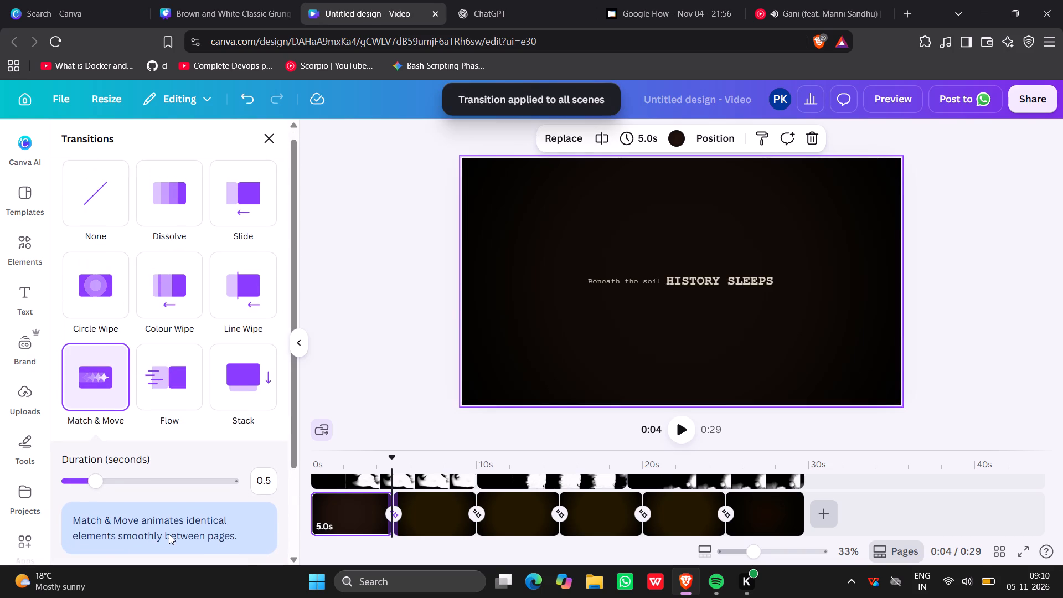
click(426, 351)
Add all pages of the "Road of memories" video template after the last page of the video.
scroll(213, 413, down, 1)
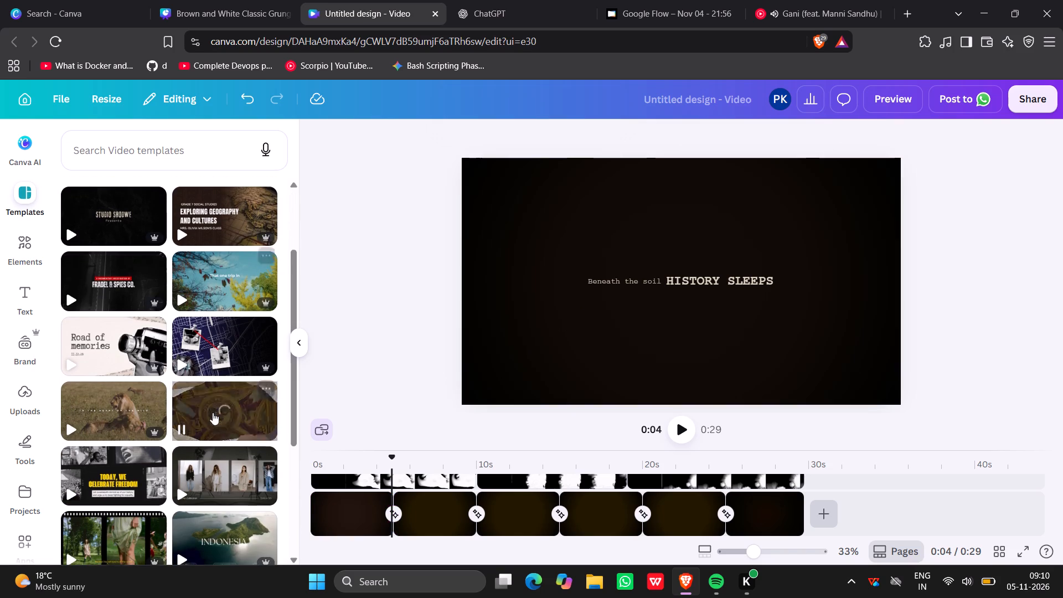
scroll(213, 413, down, 1)
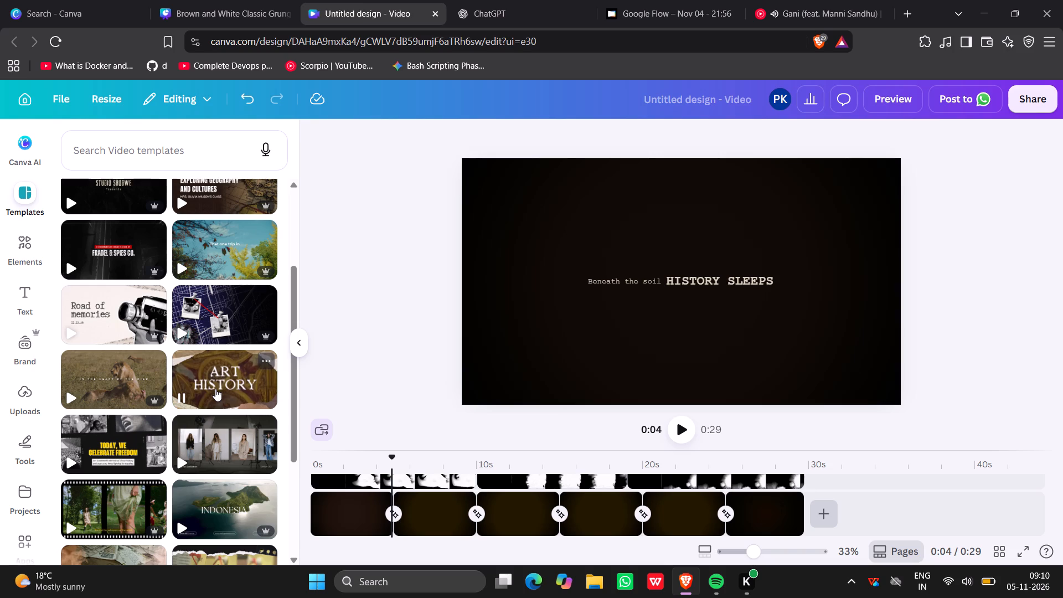
click(824, 513)
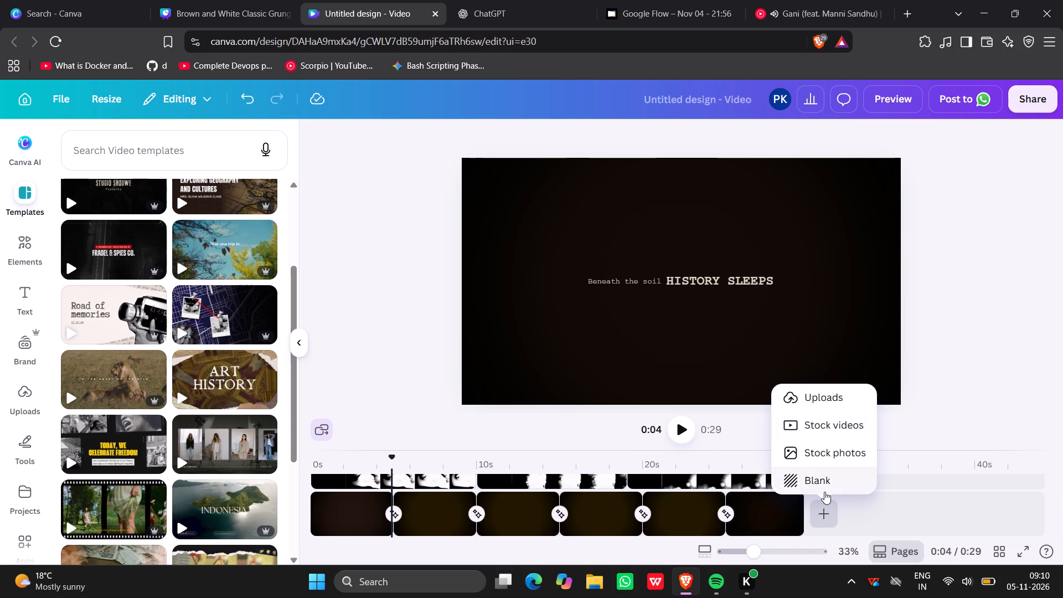
click(829, 507)
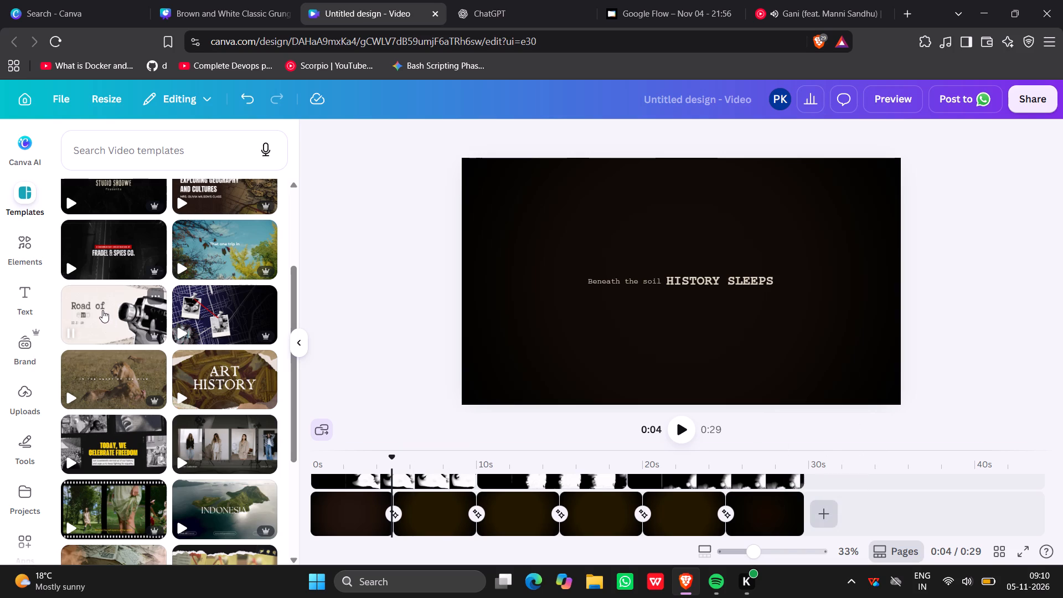
drag(69, 302, 788, 597)
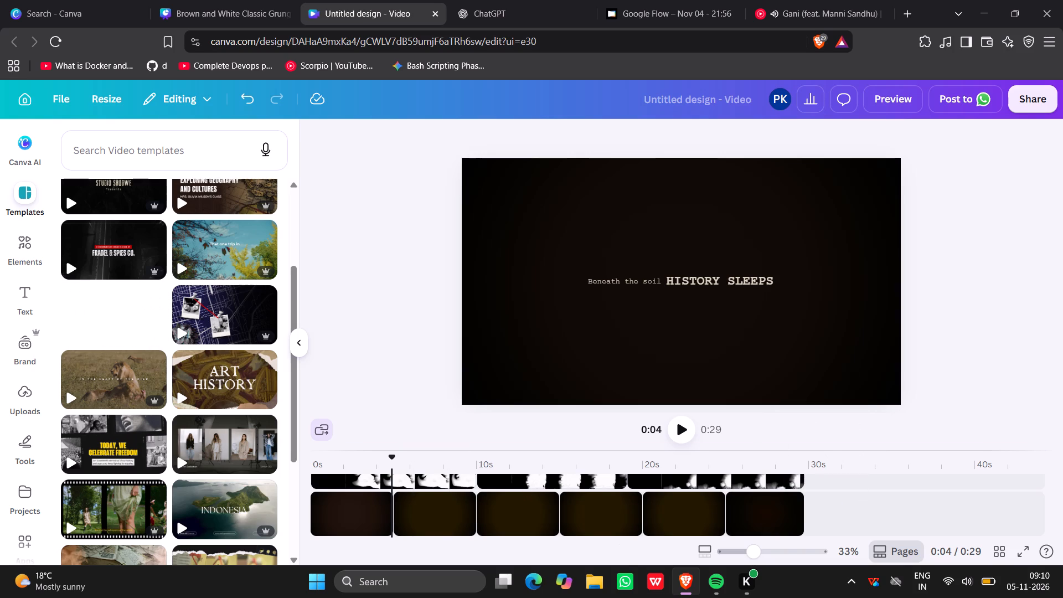
drag(788, 597, 844, 527)
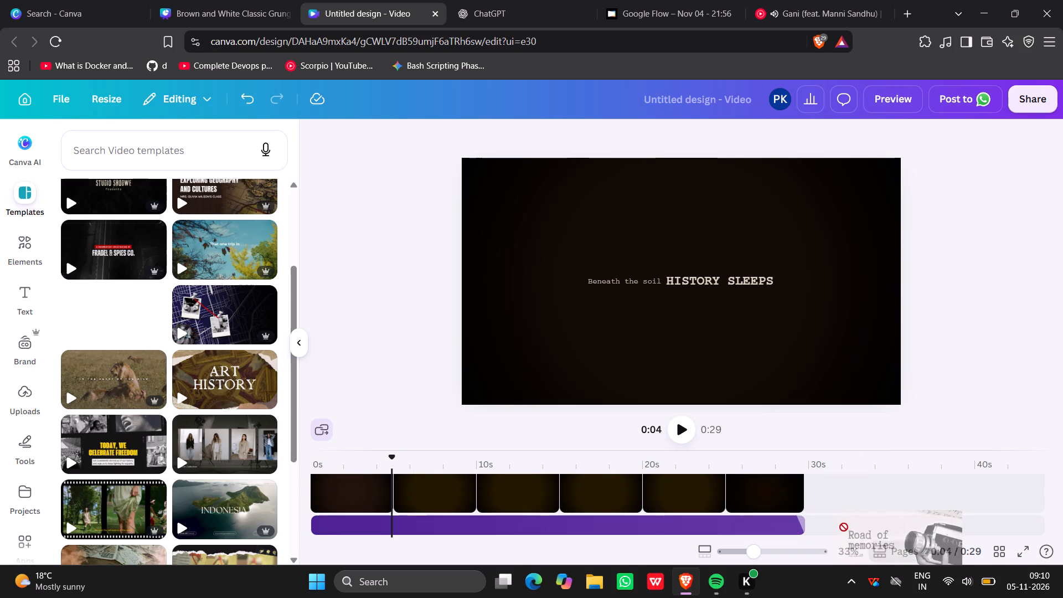
drag(844, 527, 848, 476)
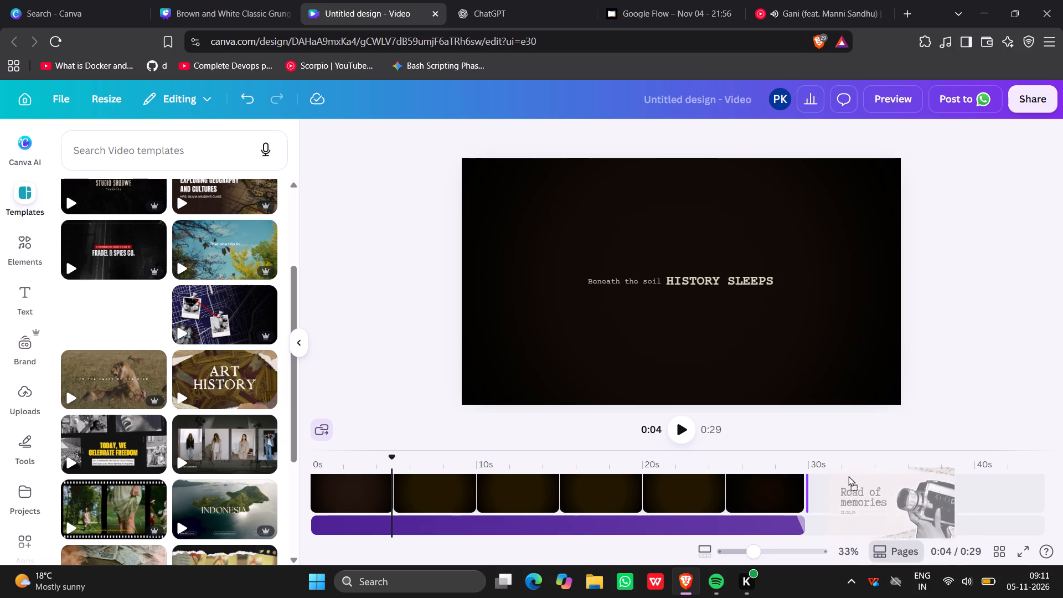
drag(848, 476, 832, 485)
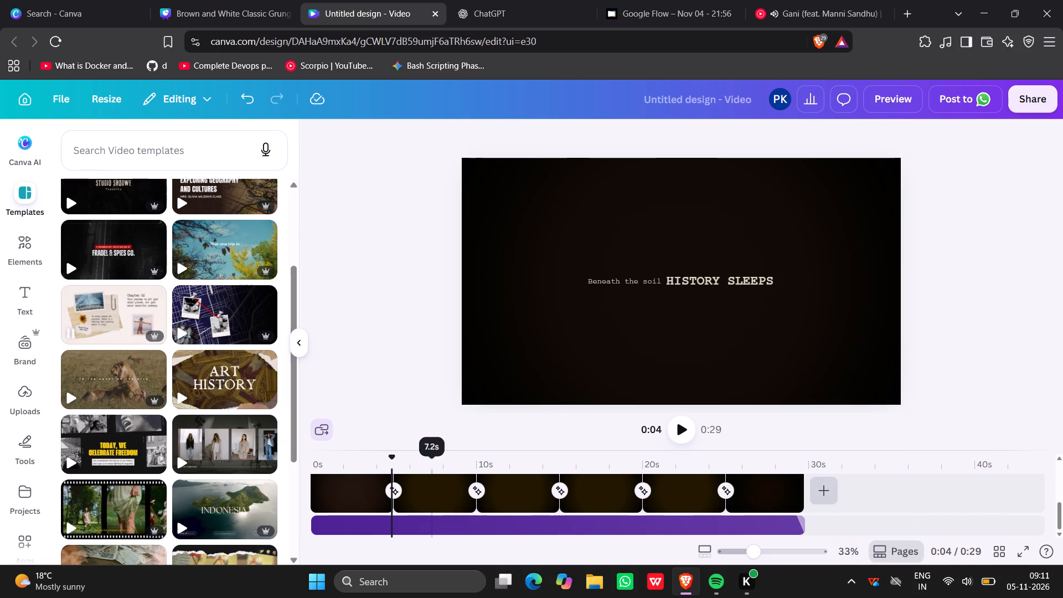
click(110, 301)
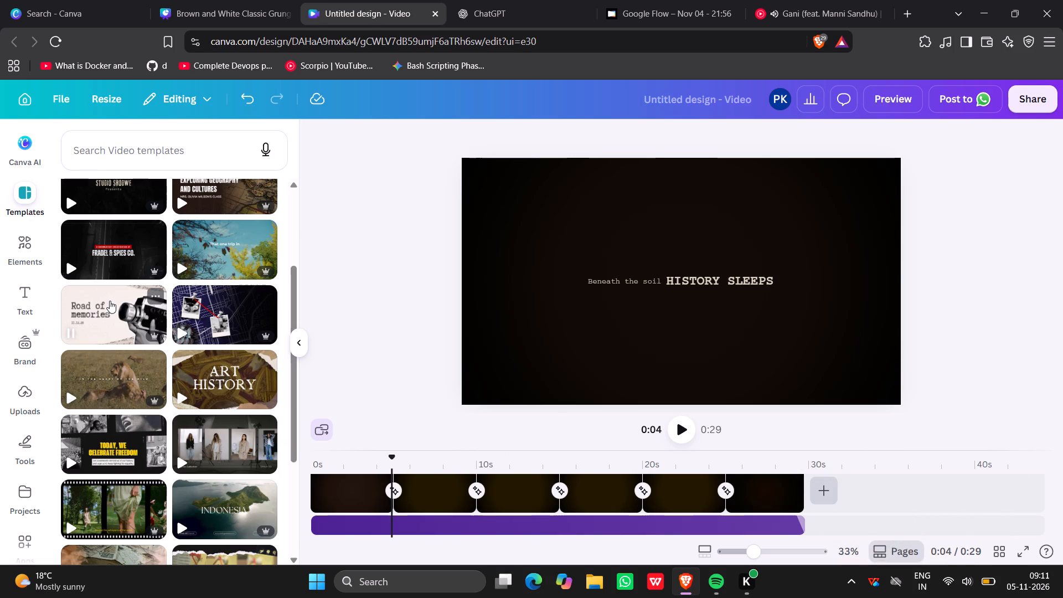
click(110, 301)
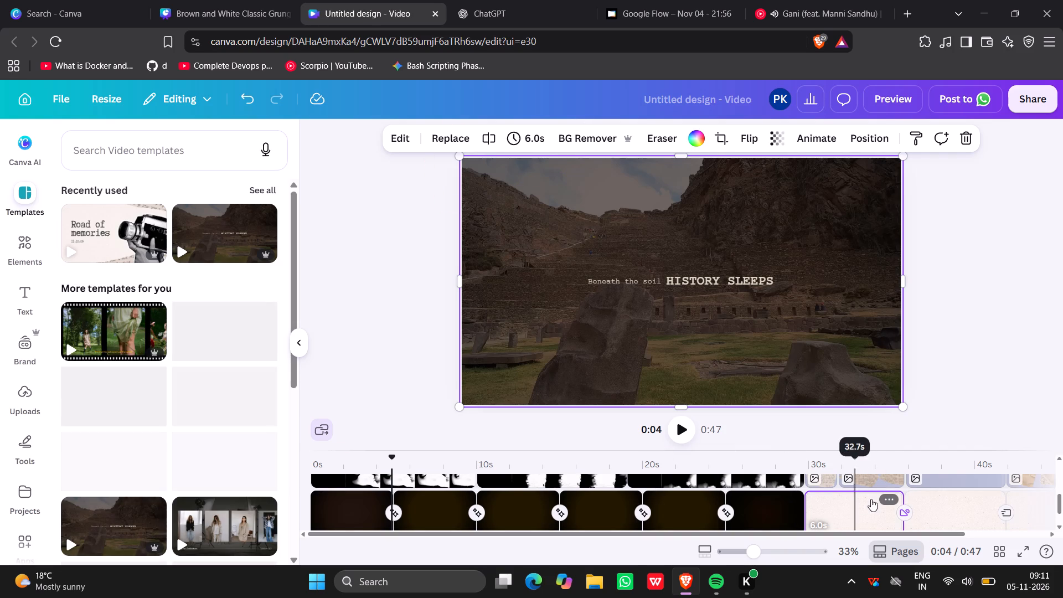
Move the first "Road of memories" page along the timeline onto the "Chapter 02" page that follows it.
drag(873, 499, 846, 413)
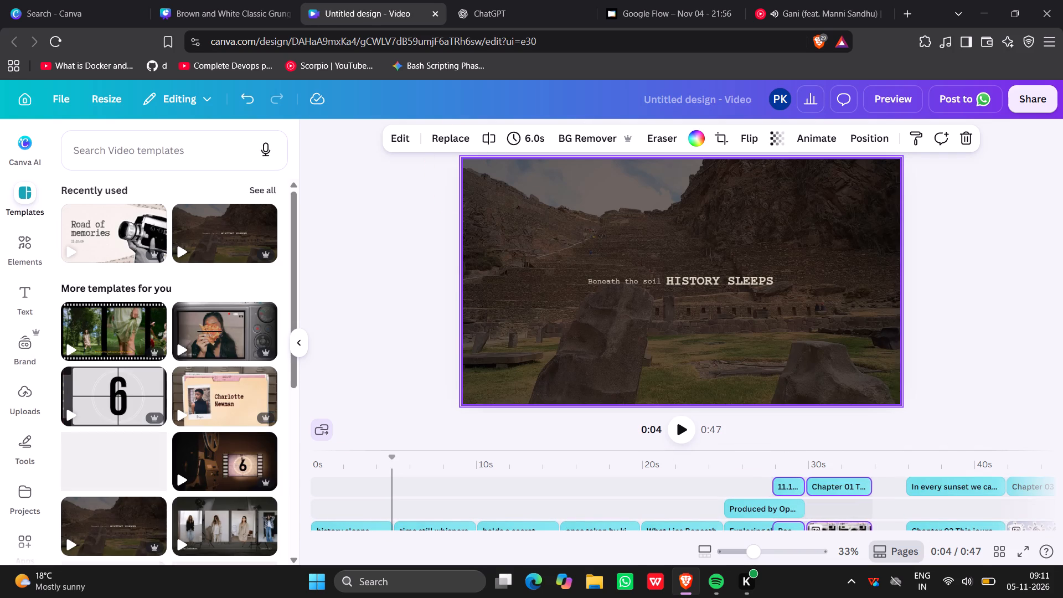
drag(846, 413, 924, 491)
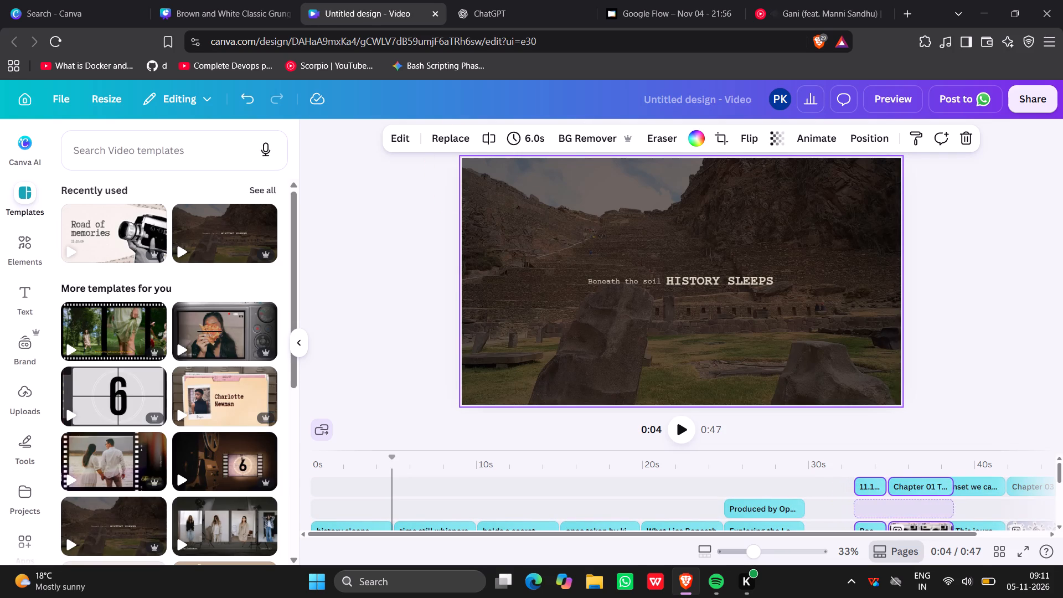
drag(924, 491, 879, 500)
Reload the design page to restore the video editor.
scroll(813, 366, down, 2)
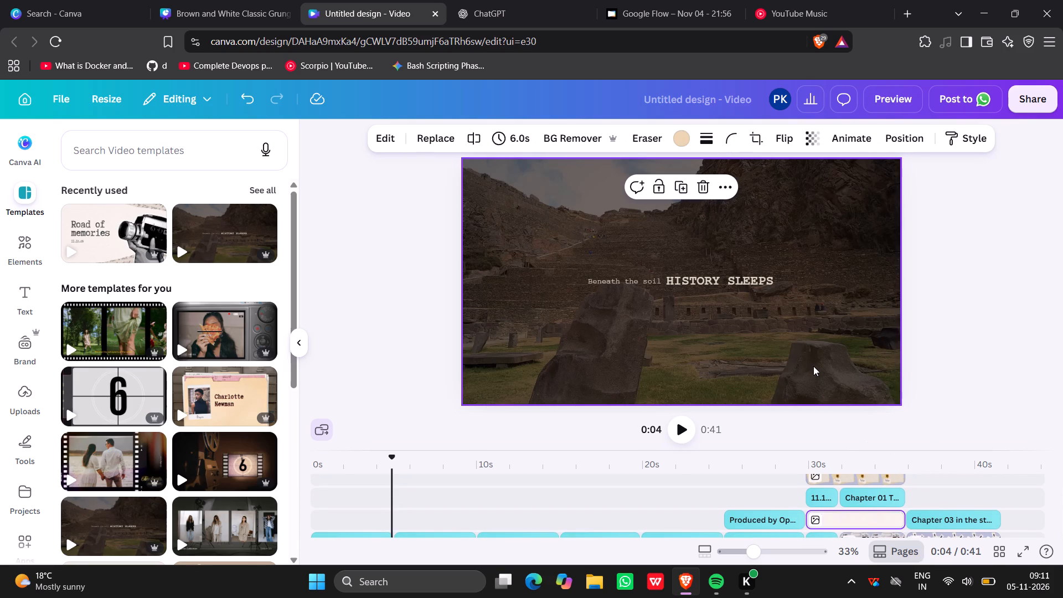
scroll(813, 366, down, 1)
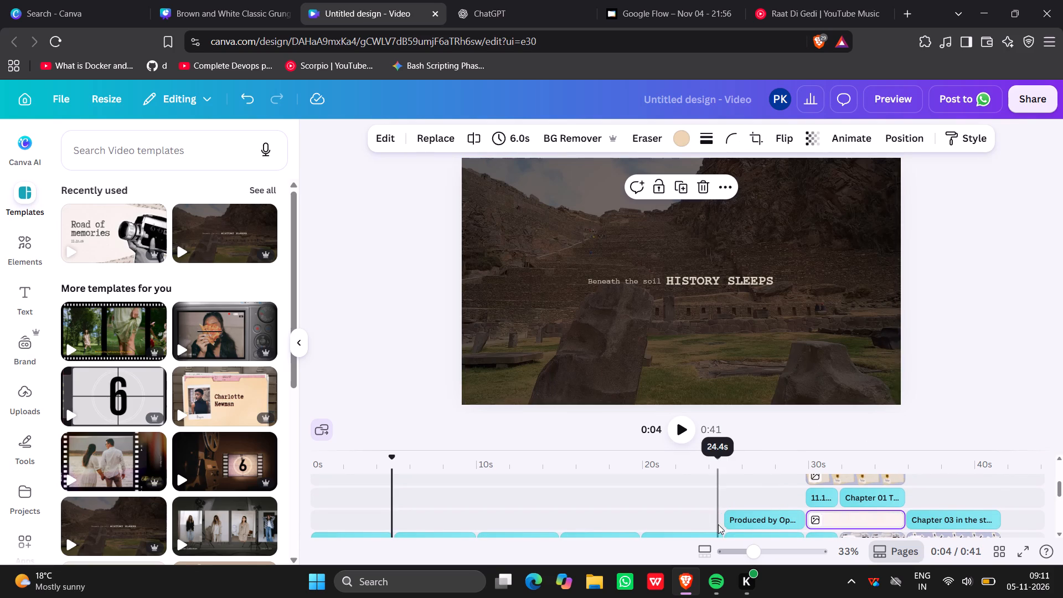
scroll(718, 524, down, 3)
scroll(718, 524, up, 1)
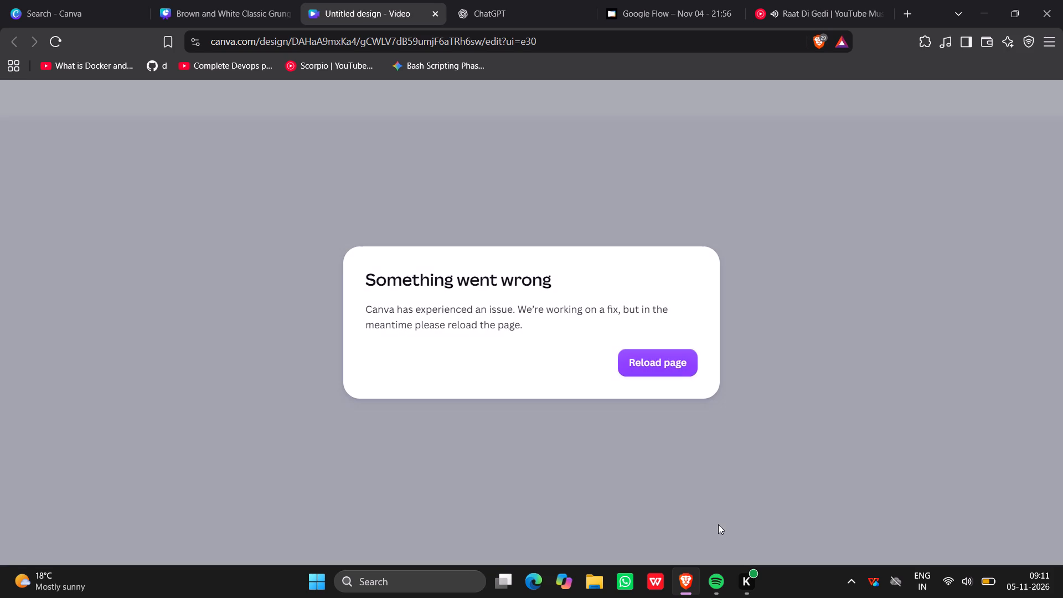
click(648, 358)
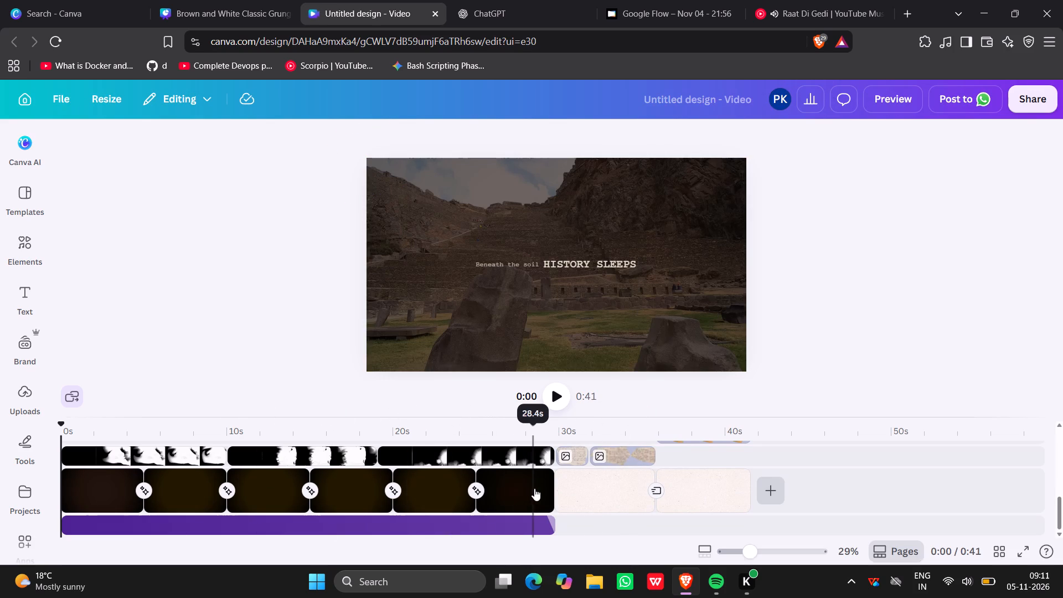
Change the transition between the "Chapter 02" and "Chapter 03" pages to Match & Move and replay its effect.
scroll(274, 488, right, 2)
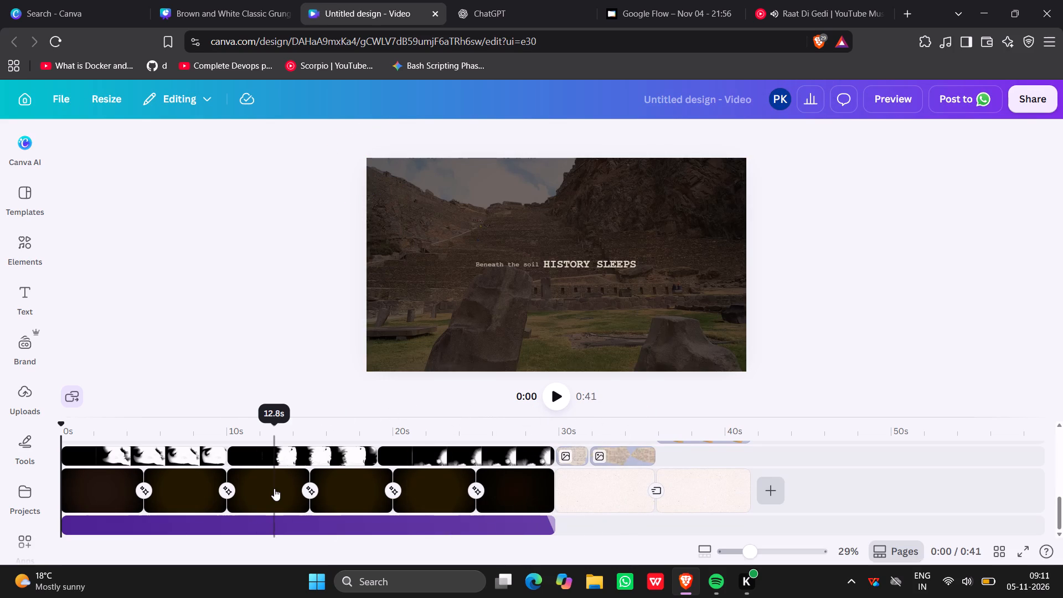
scroll(274, 488, right, 4)
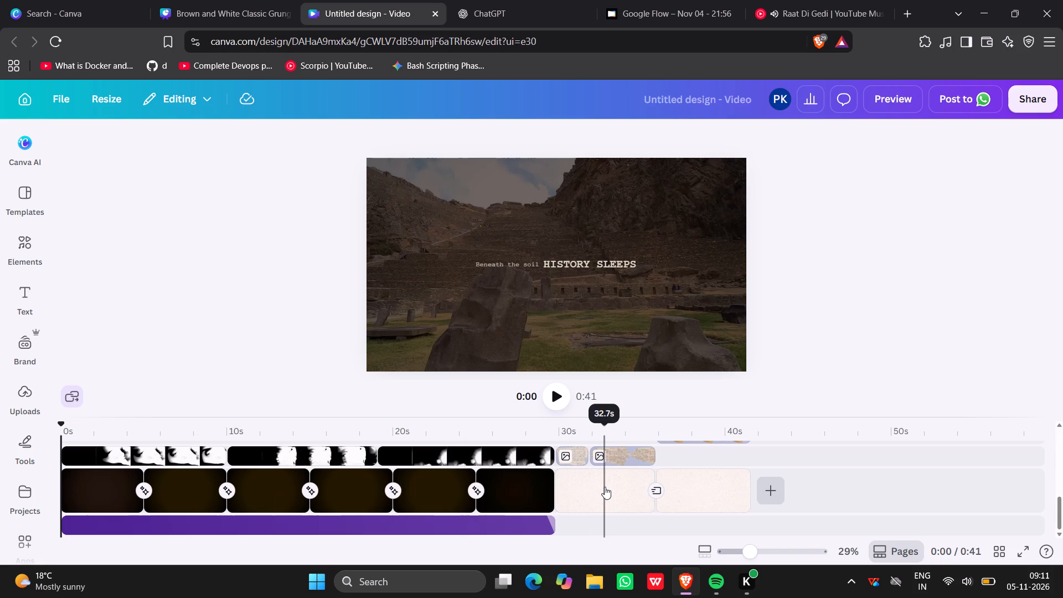
click(605, 487)
click(622, 487)
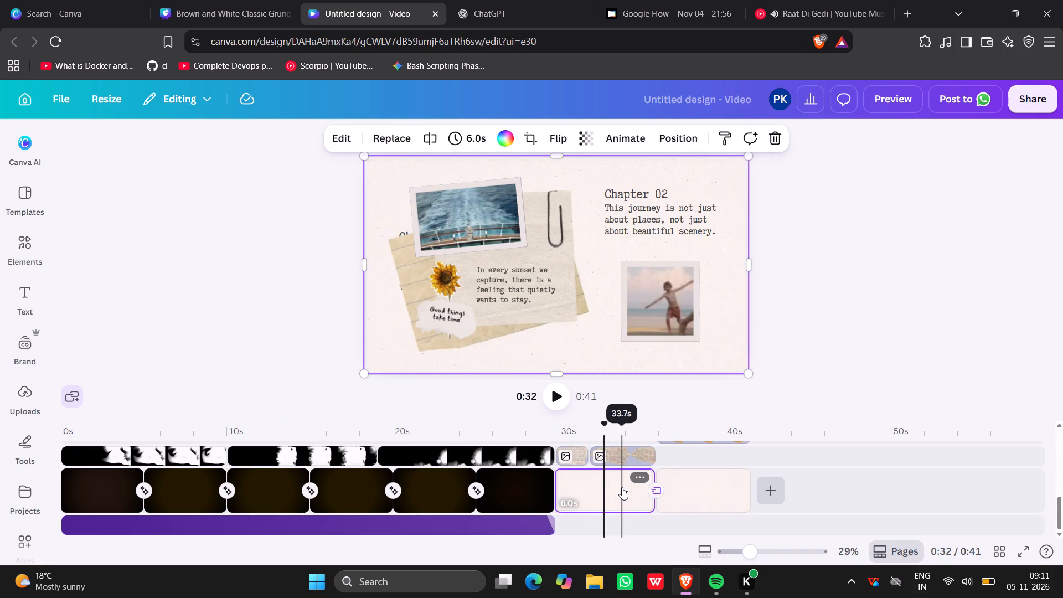
click(689, 489)
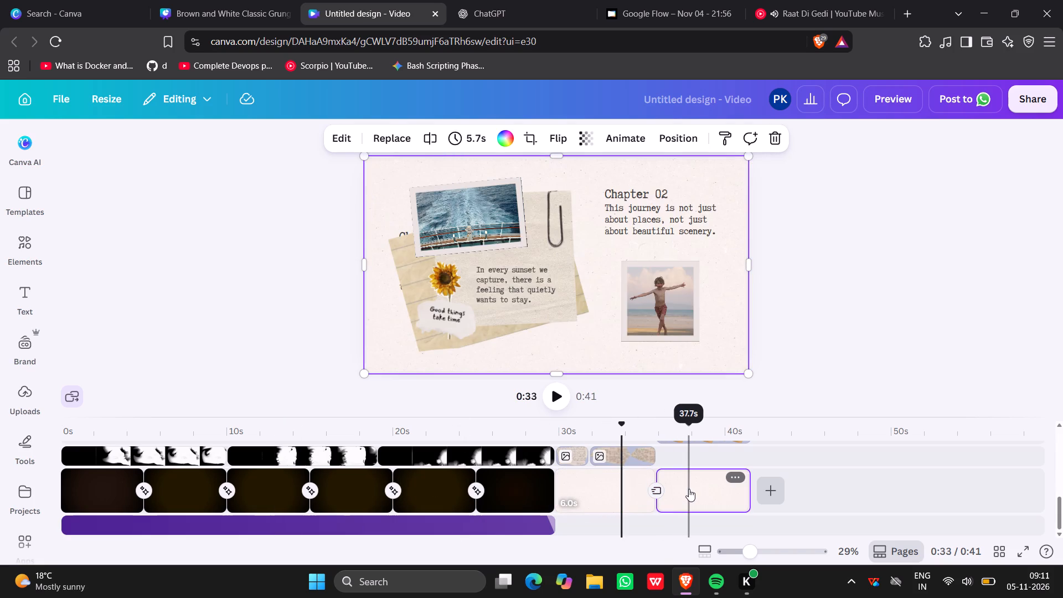
click(652, 490)
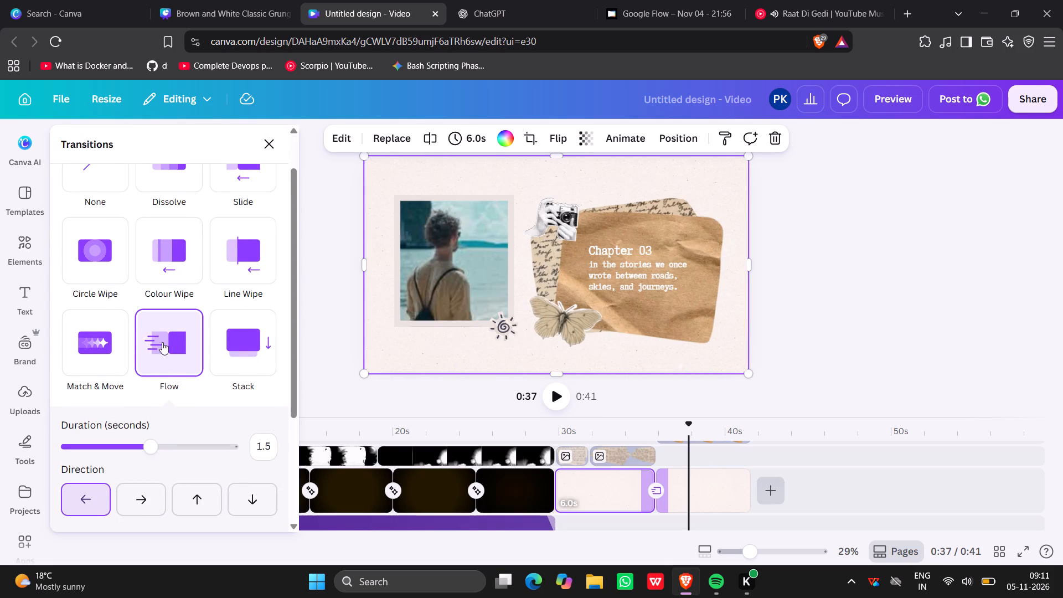
click(91, 335)
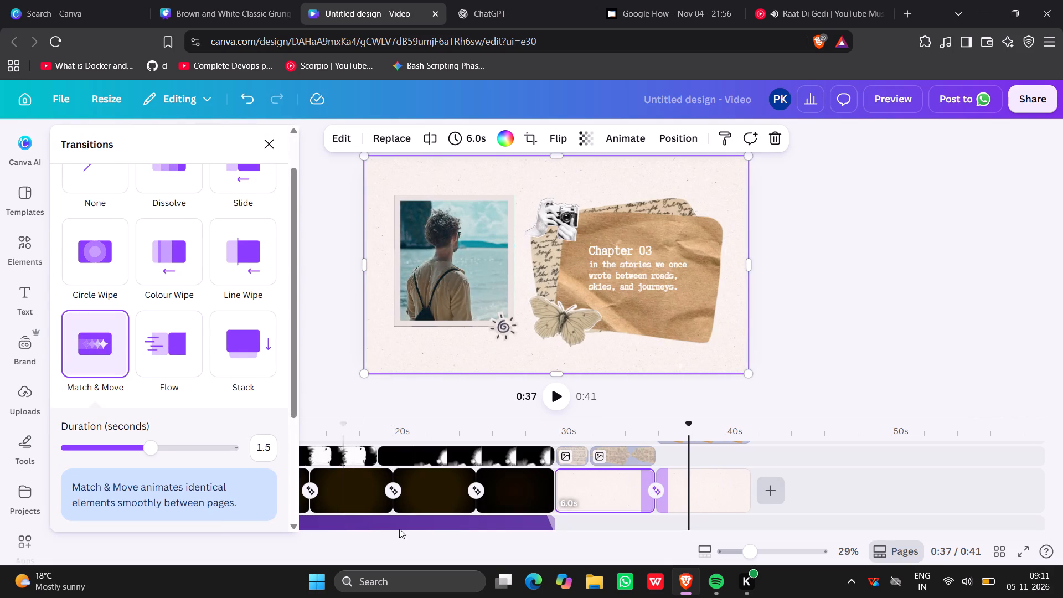
click(79, 350)
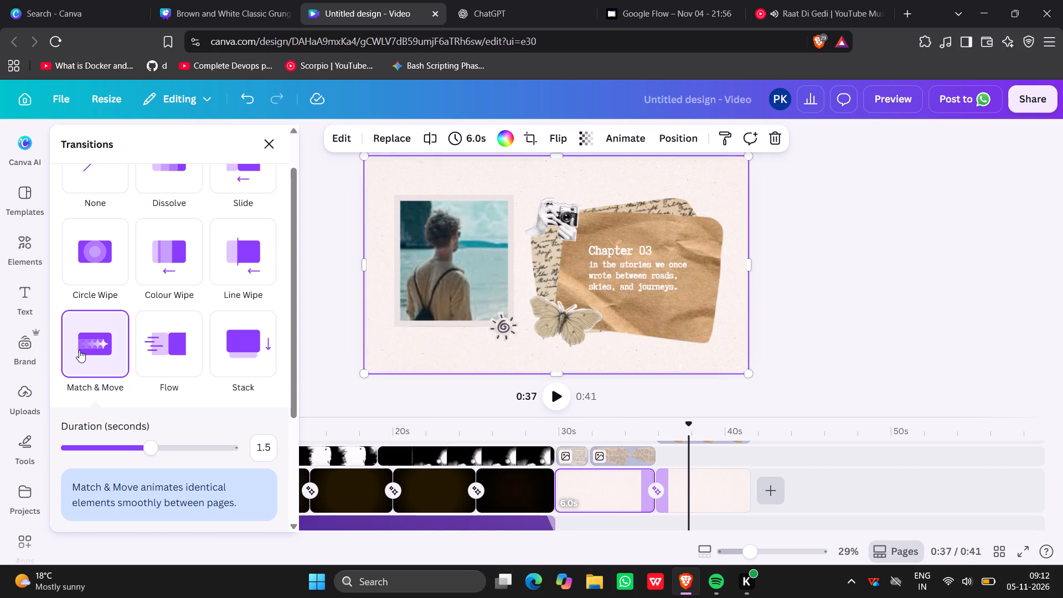
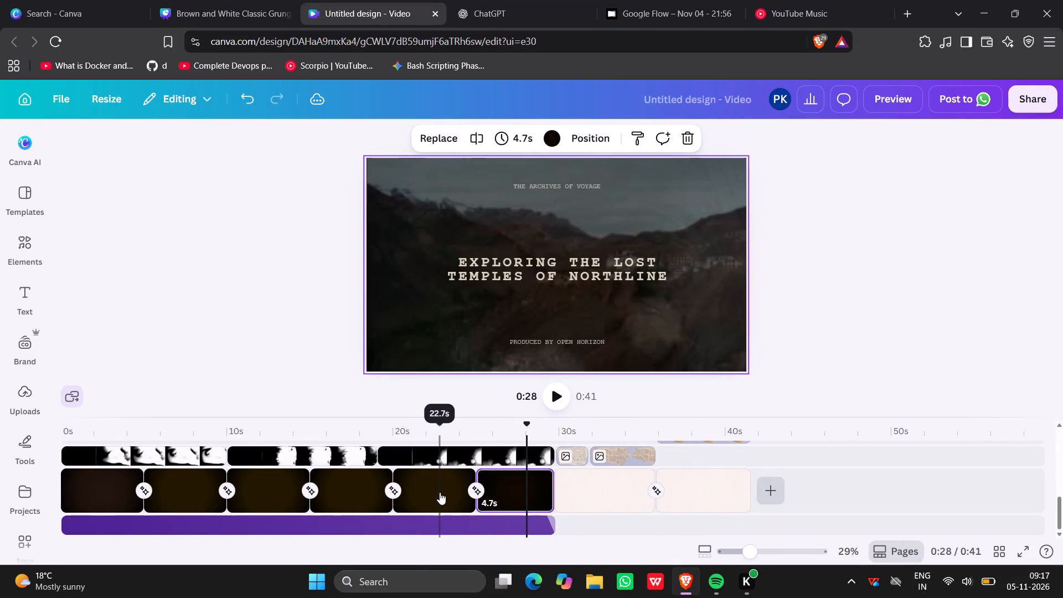
Scrub the timeline from the "What Lies Beneath" page to the "Chapter 03" page and back to review the page changes.
click(440, 492)
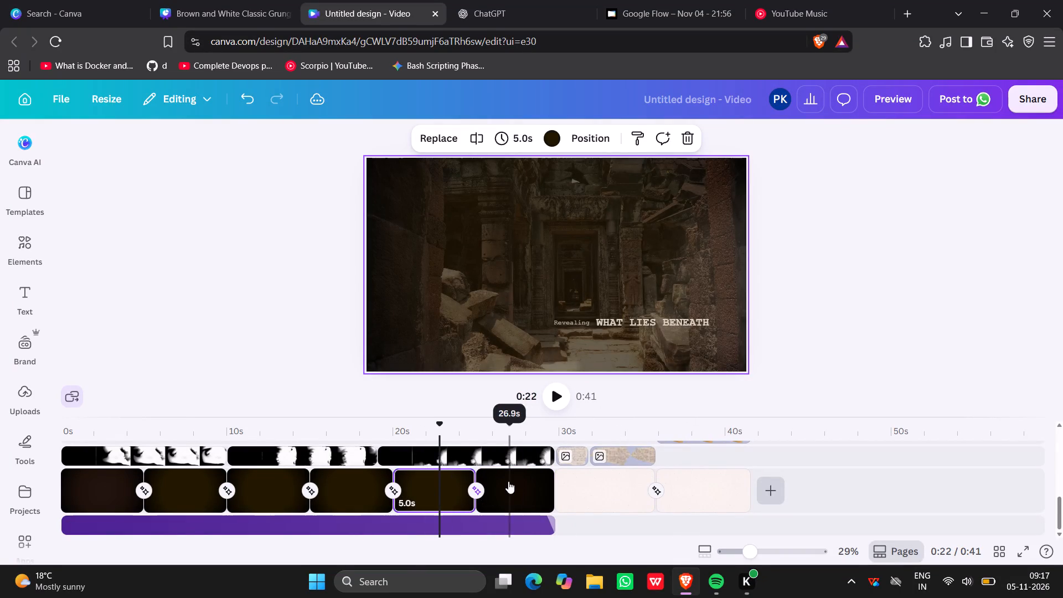
click(530, 425)
drag(530, 425, 460, 437)
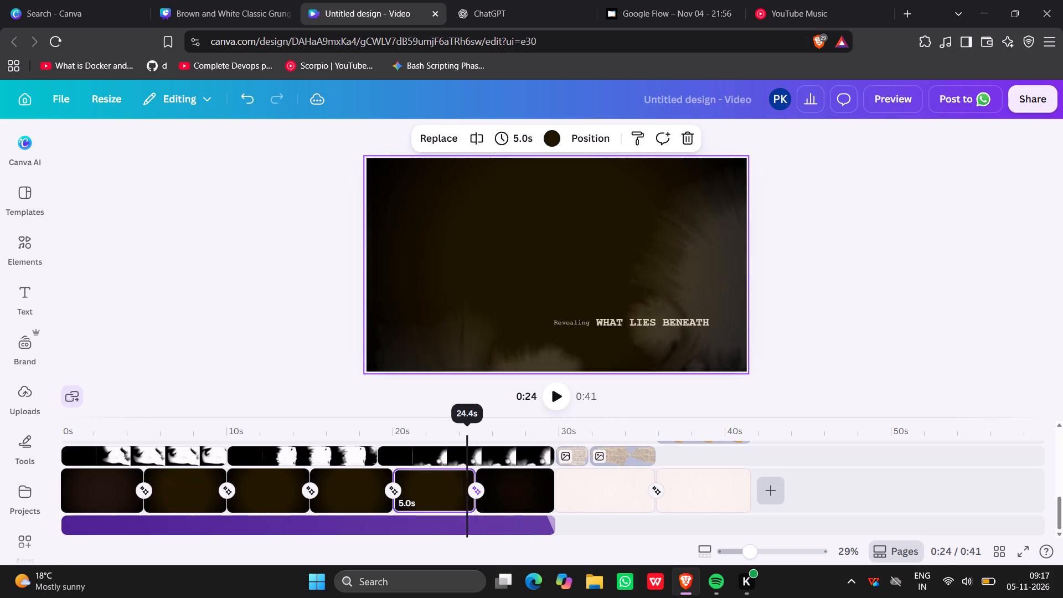
drag(460, 437, 502, 421)
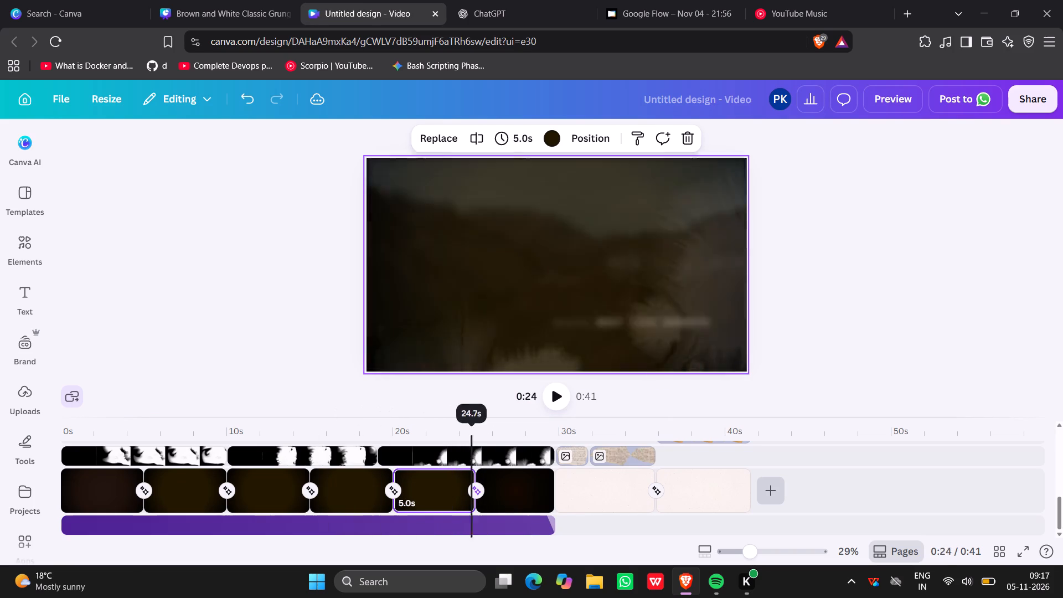
drag(502, 421, 603, 402)
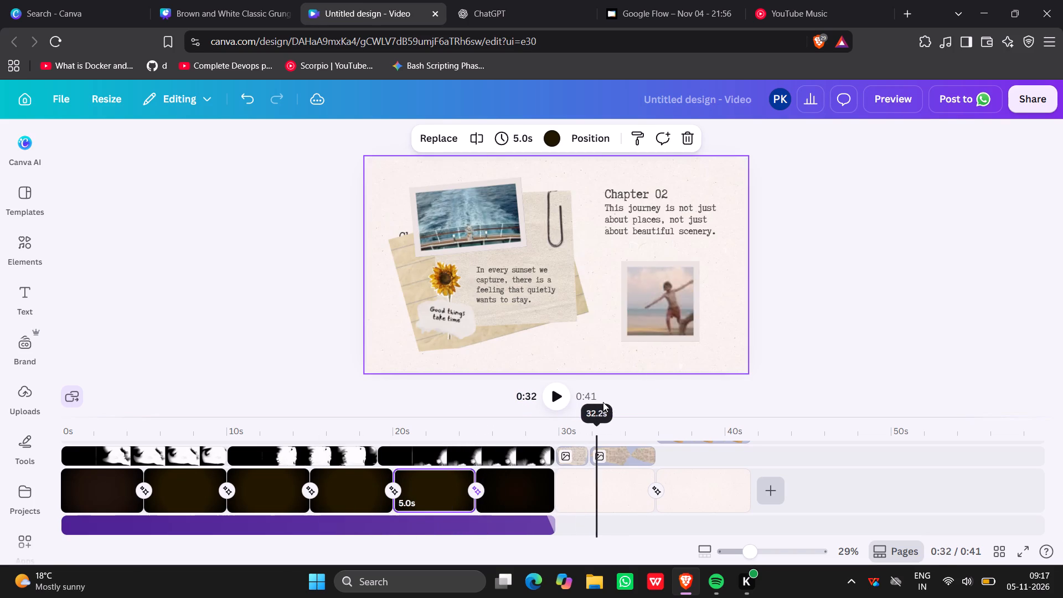
drag(603, 402, 688, 399)
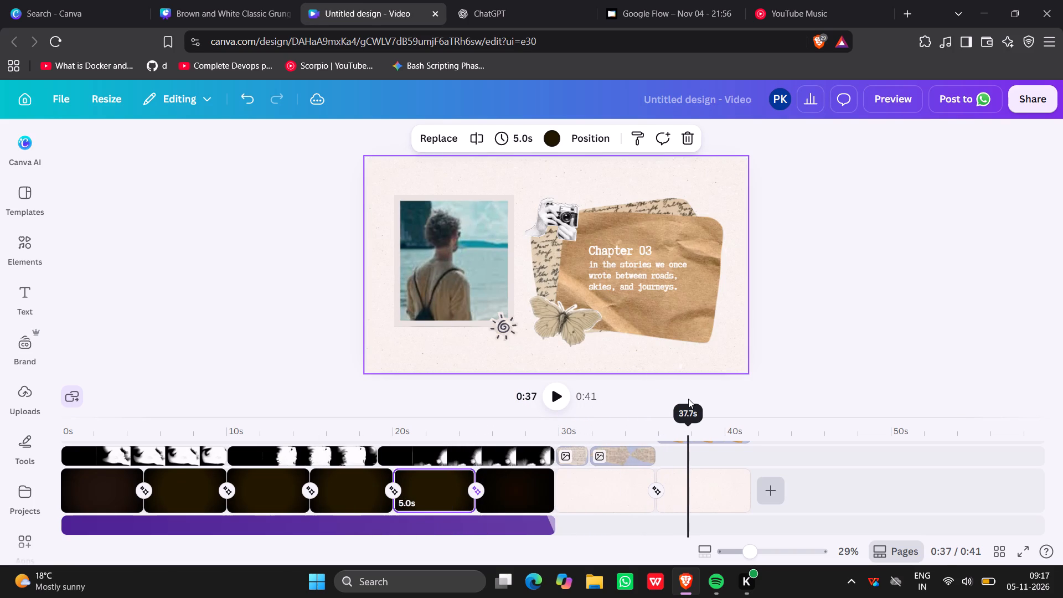
drag(688, 399, 696, 397)
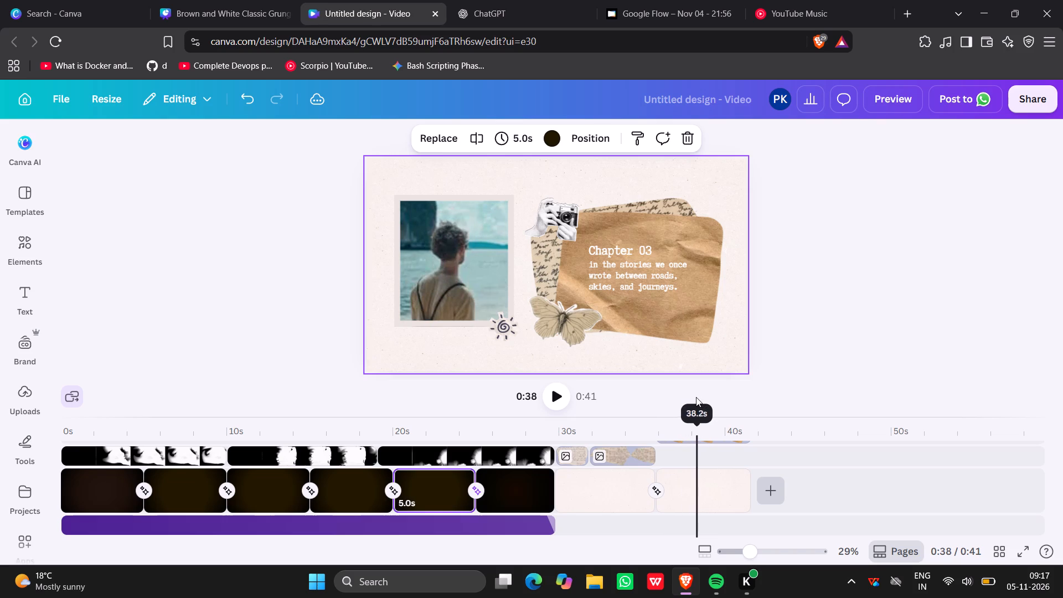
drag(696, 397, 612, 415)
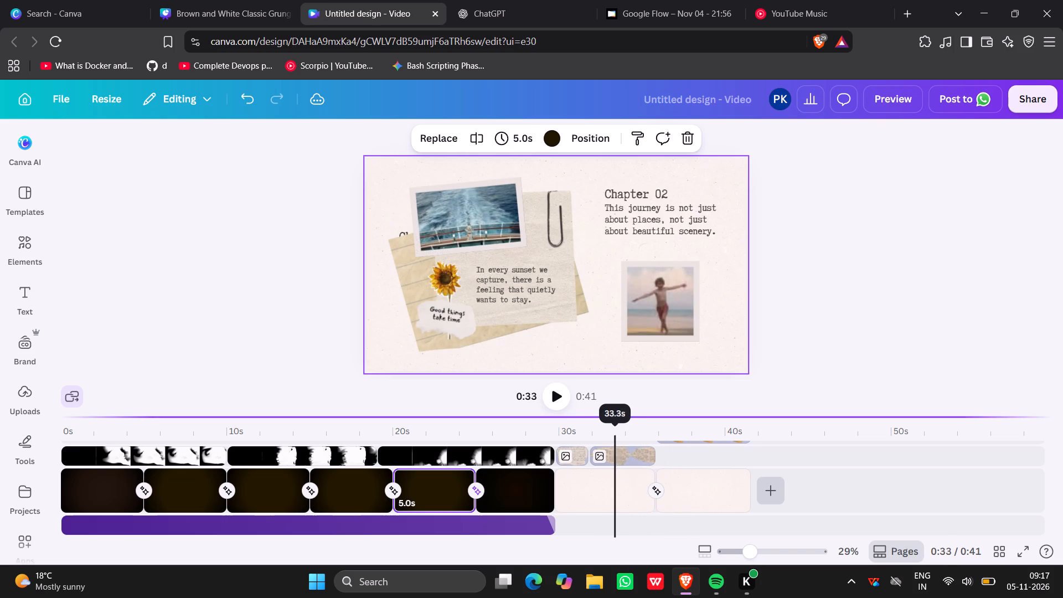
drag(612, 415, 566, 424)
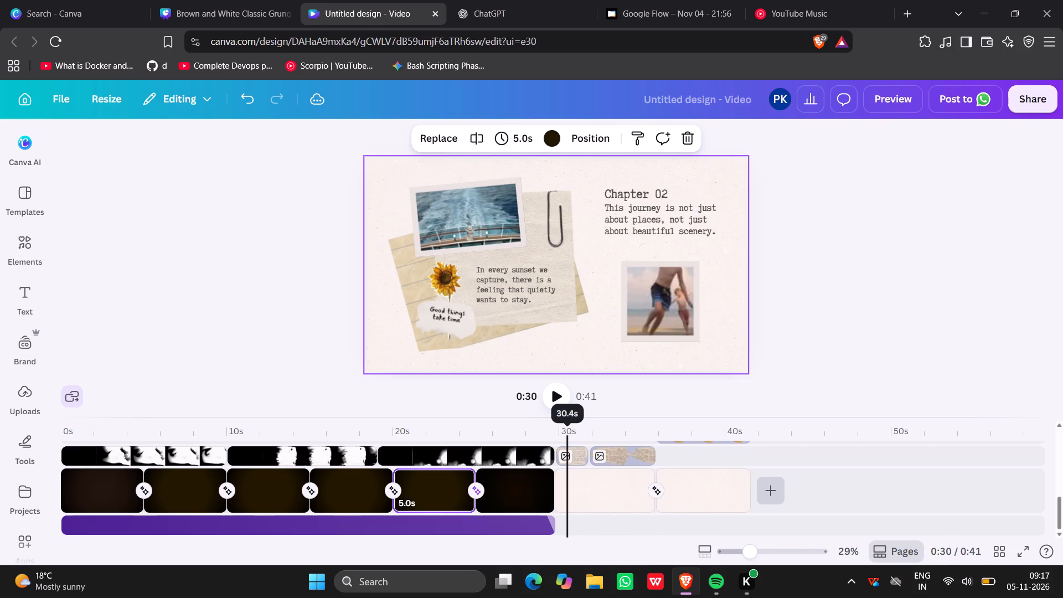
drag(566, 424, 520, 428)
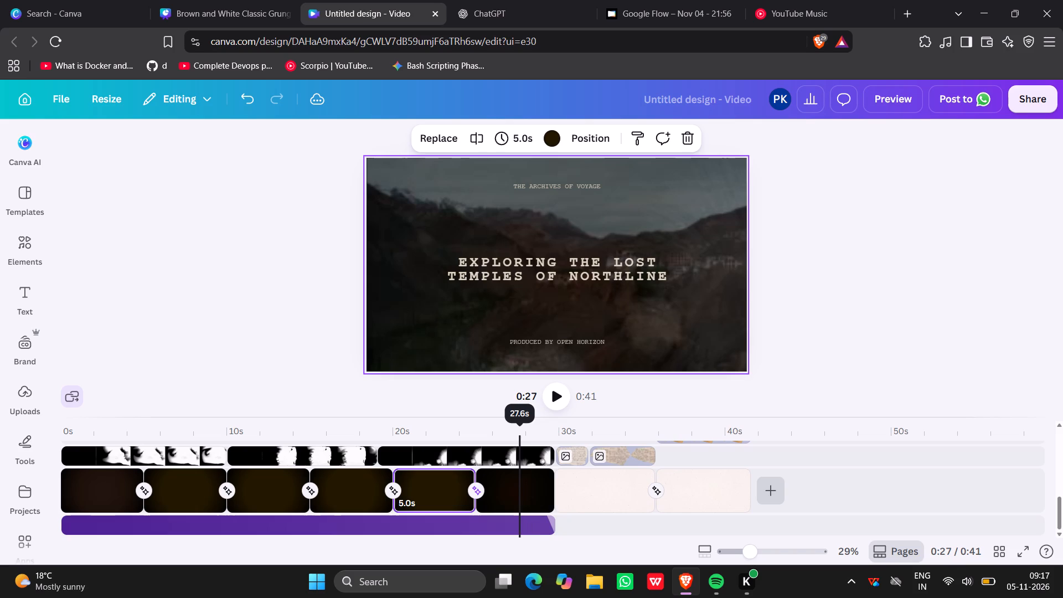
drag(520, 428, 480, 436)
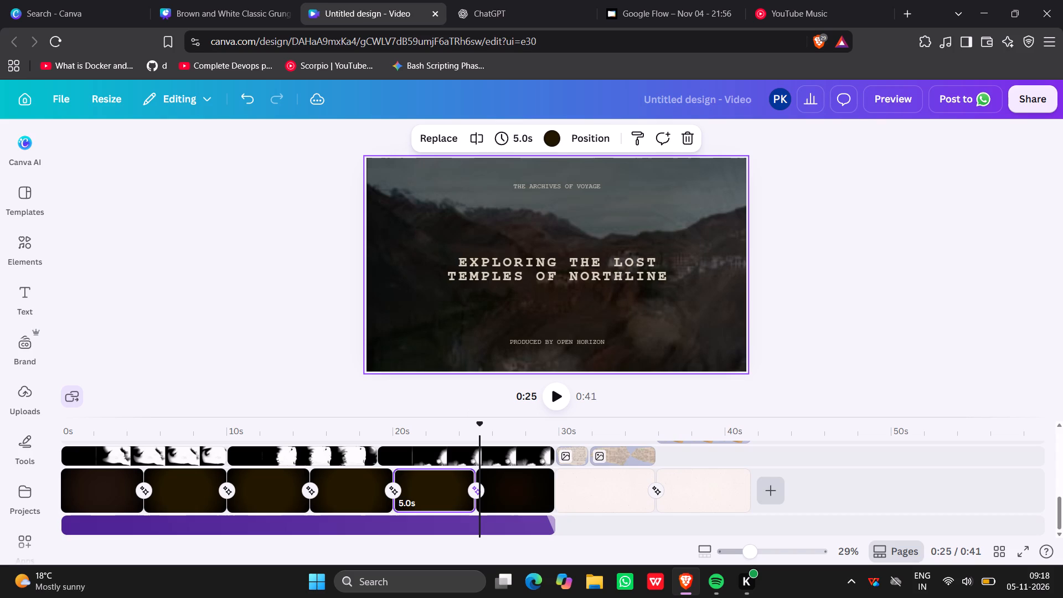
Move the "Exploring the Lost Temples of Northline" title up to just below the "The Archives of Voyage" line.
click(536, 298)
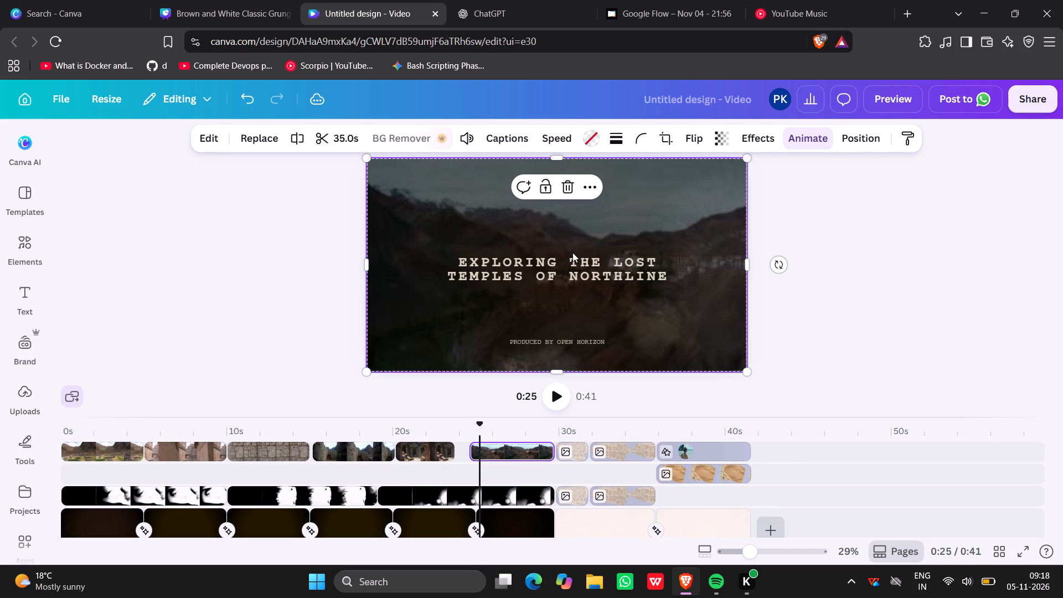
drag(570, 262, 559, 220)
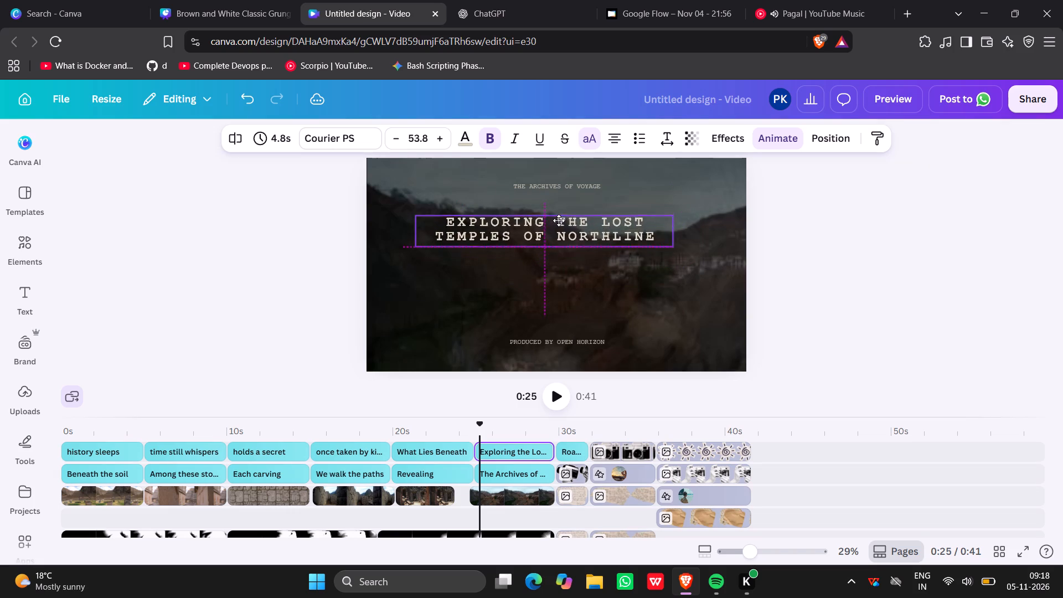
drag(559, 220, 574, 201)
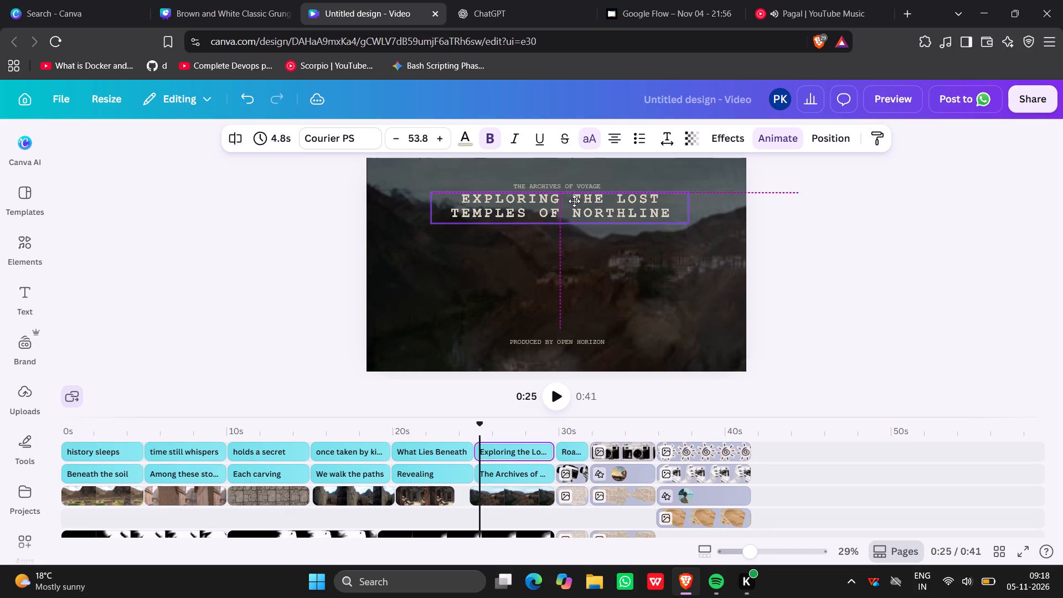
drag(574, 201, 576, 201)
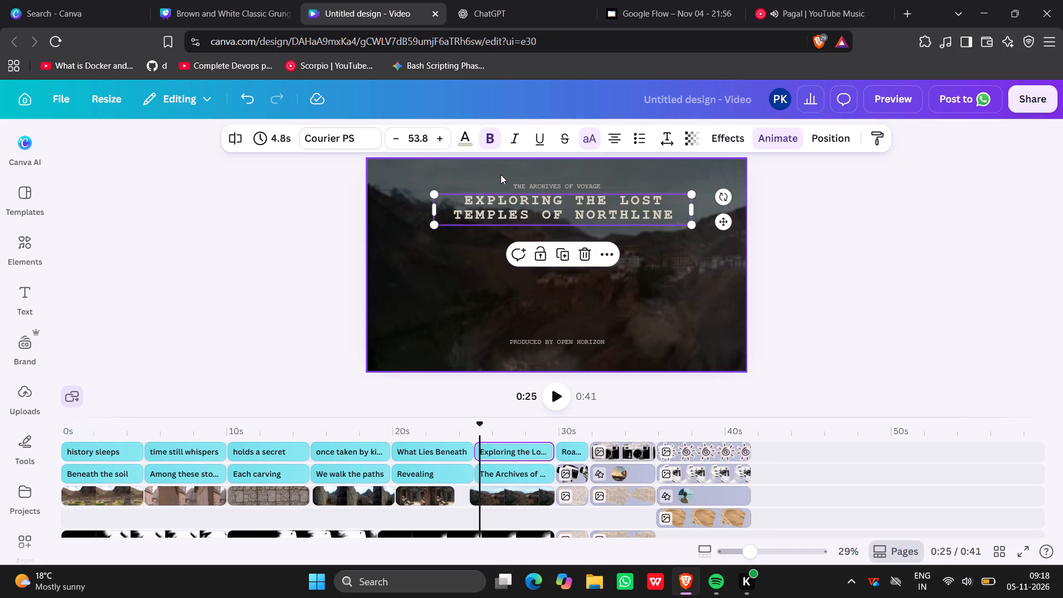
drag(500, 168, 504, 178)
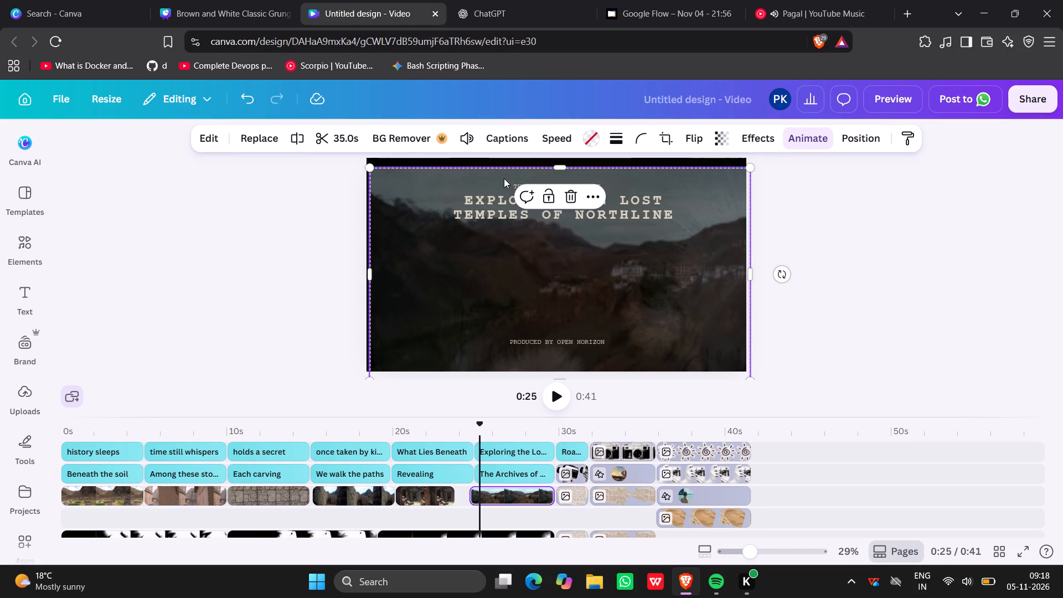
key(ctrl+z)
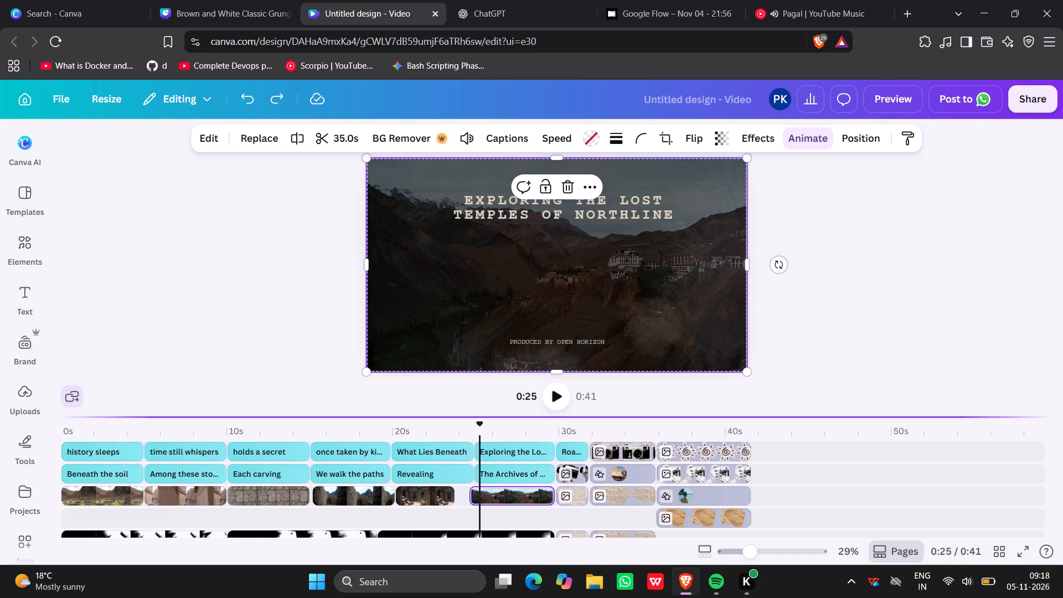
Scrub from the "Exploring the Lost Temples of Northline" page to the video's end, and back to the start of "Chapter 03".
drag(477, 425, 492, 427)
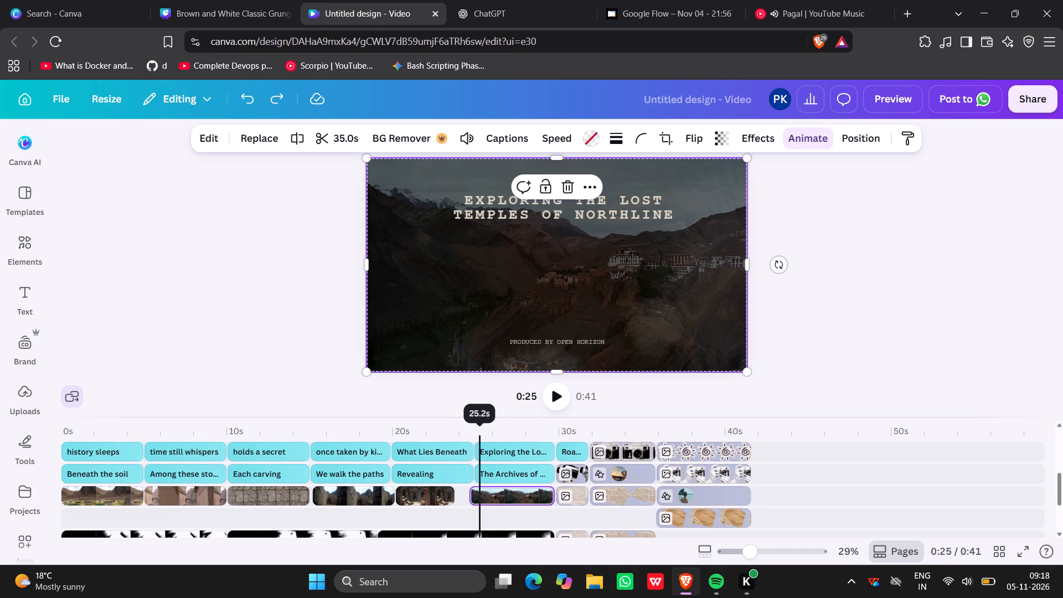
drag(492, 427, 516, 430)
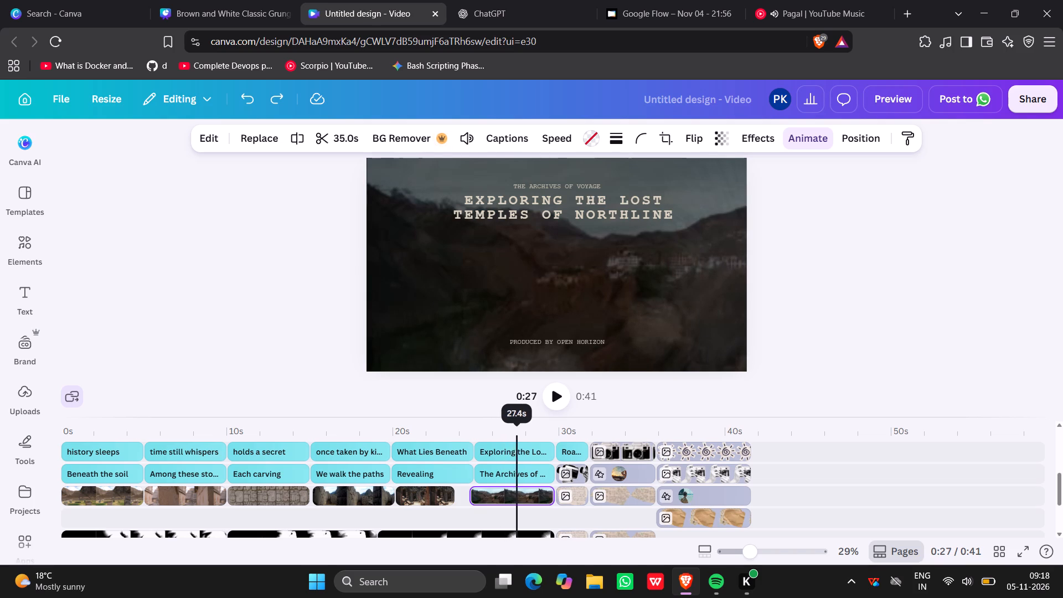
drag(516, 430, 543, 431)
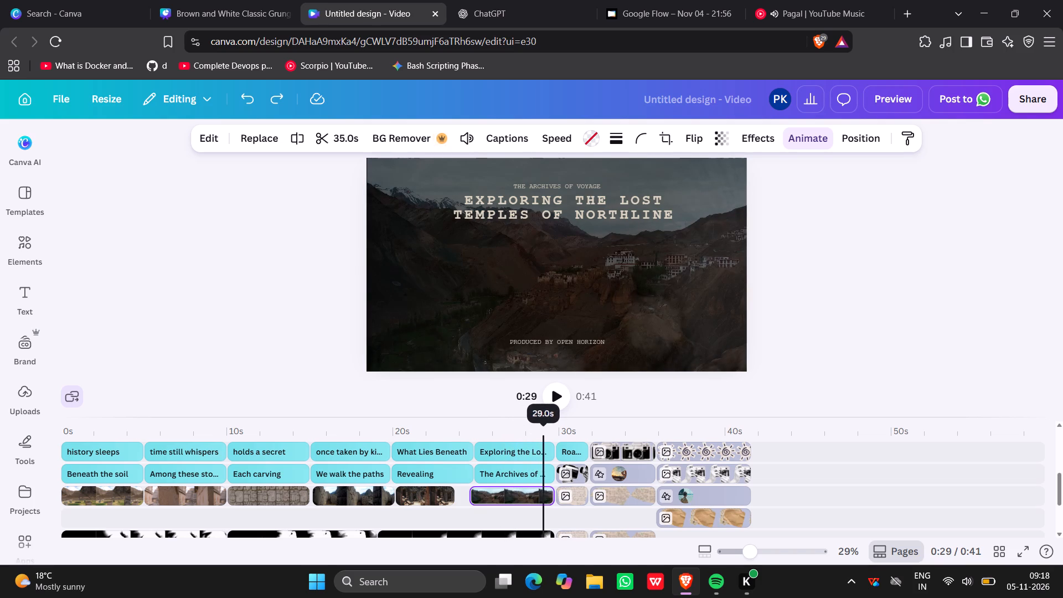
drag(543, 431, 561, 432)
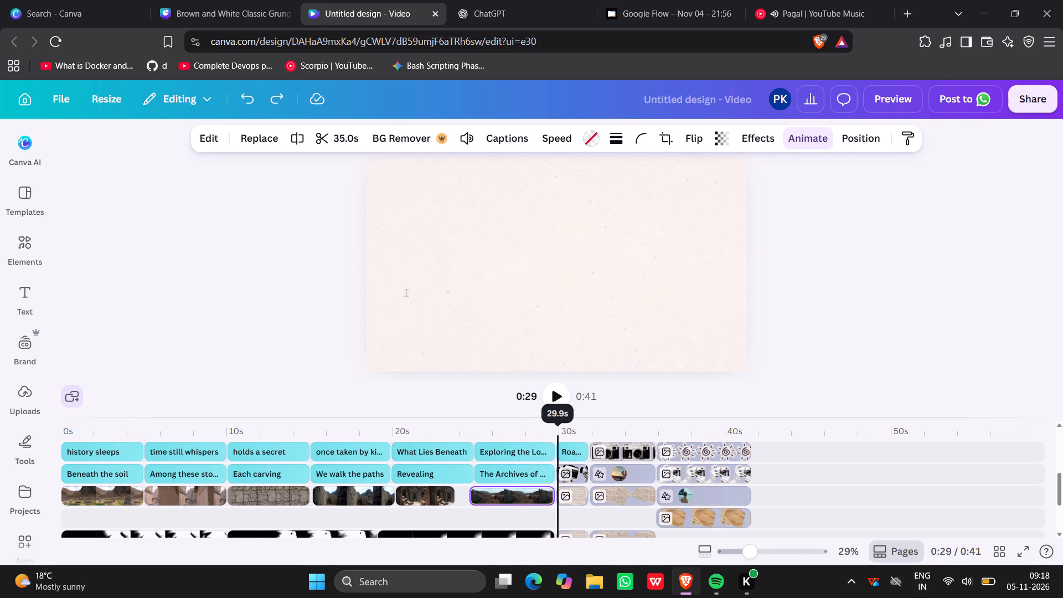
drag(561, 432, 692, 429)
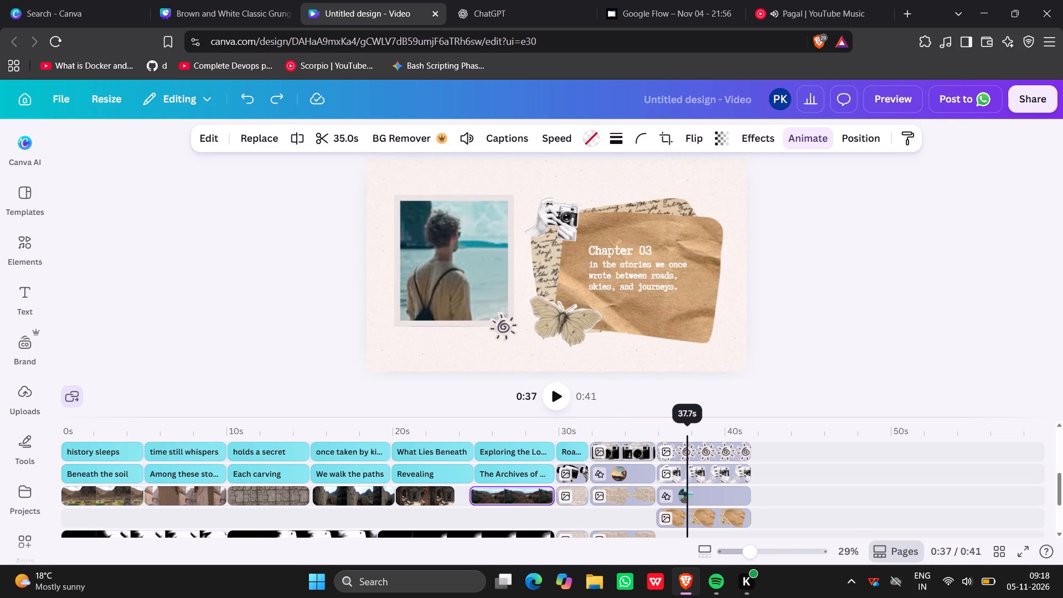
drag(692, 429, 713, 434)
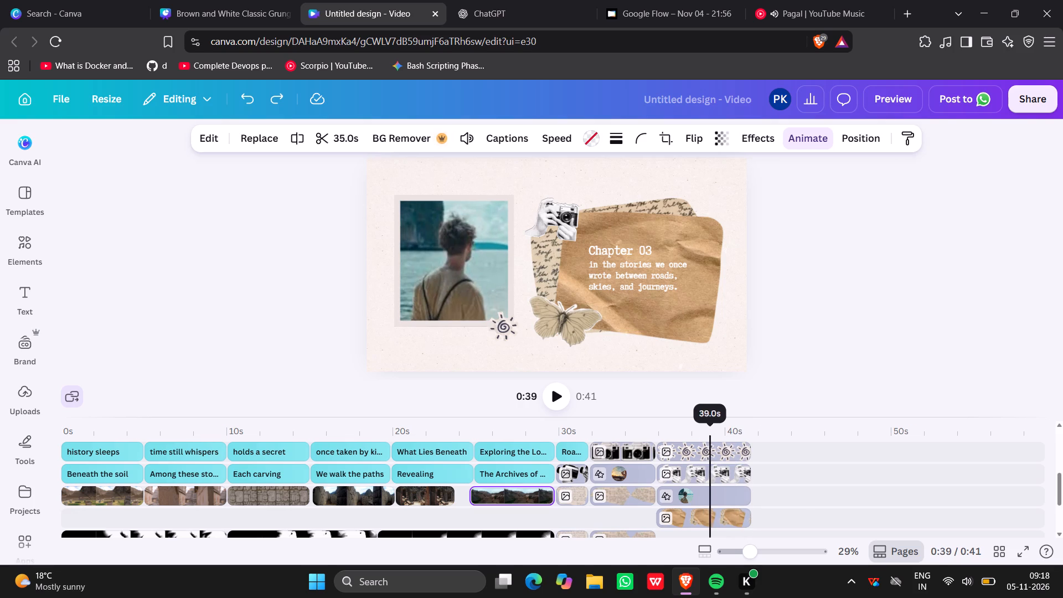
drag(713, 434, 897, 425)
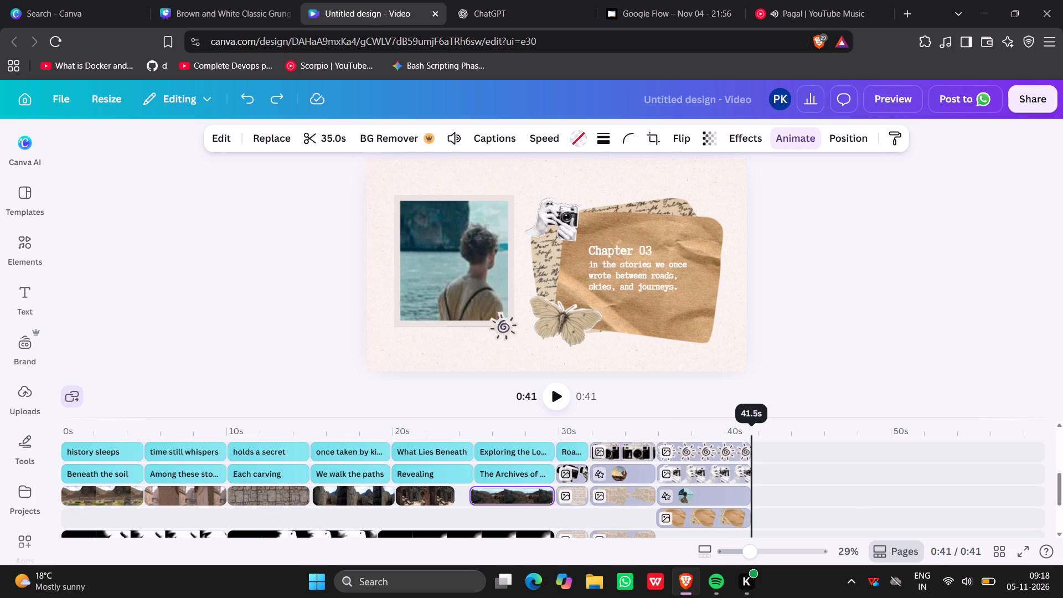
drag(897, 425, 990, 422)
drag(990, 422, 656, 429)
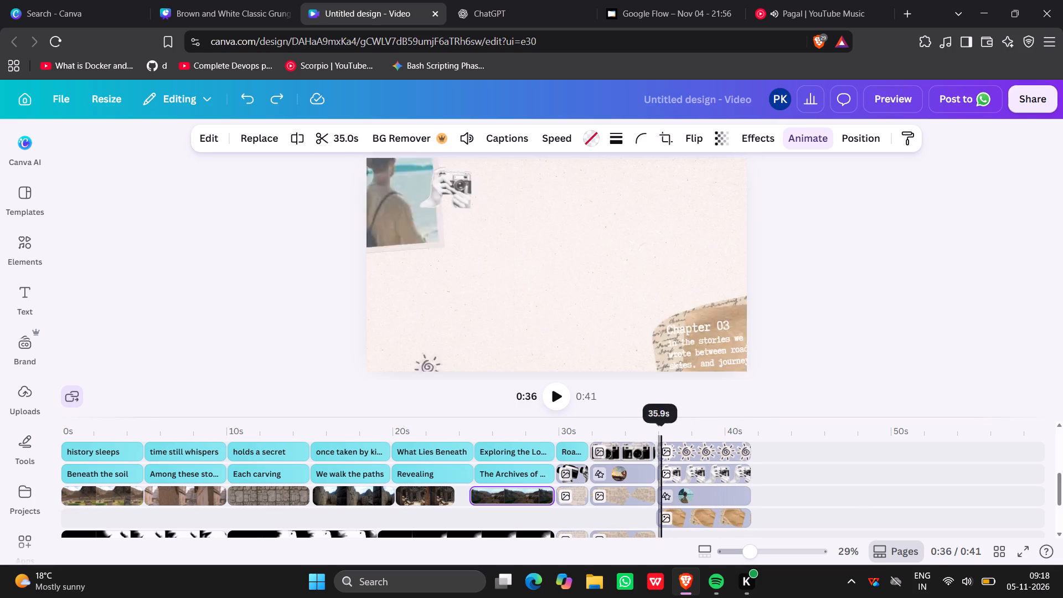
drag(656, 429, 656, 429)
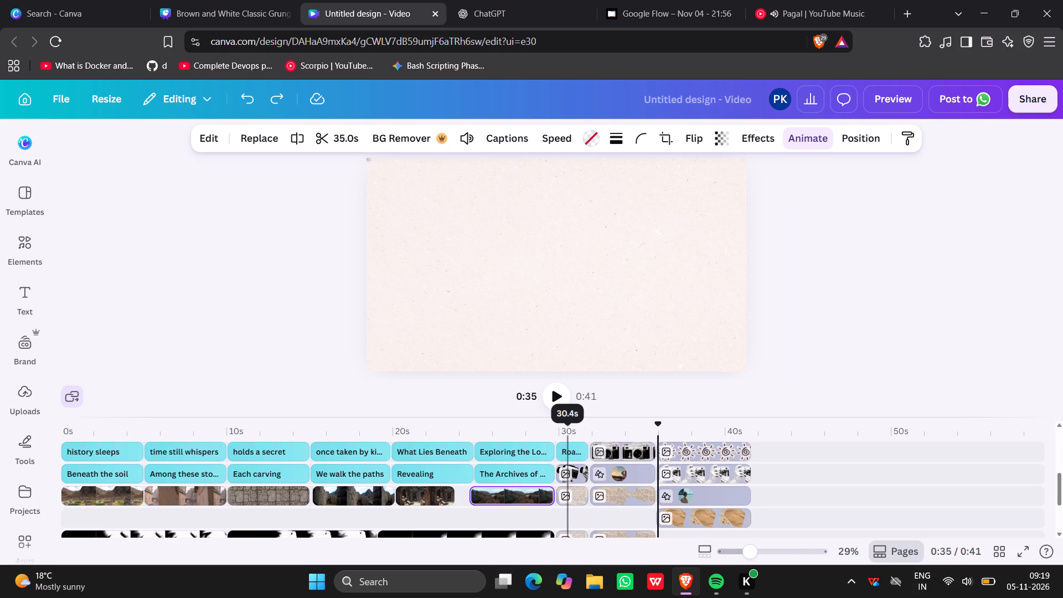
Scrub back to the "Holds a Secret" page, forward to "Chapter 03", and back to "What Lies Beneath" to check the page flow.
drag(656, 426, 513, 454)
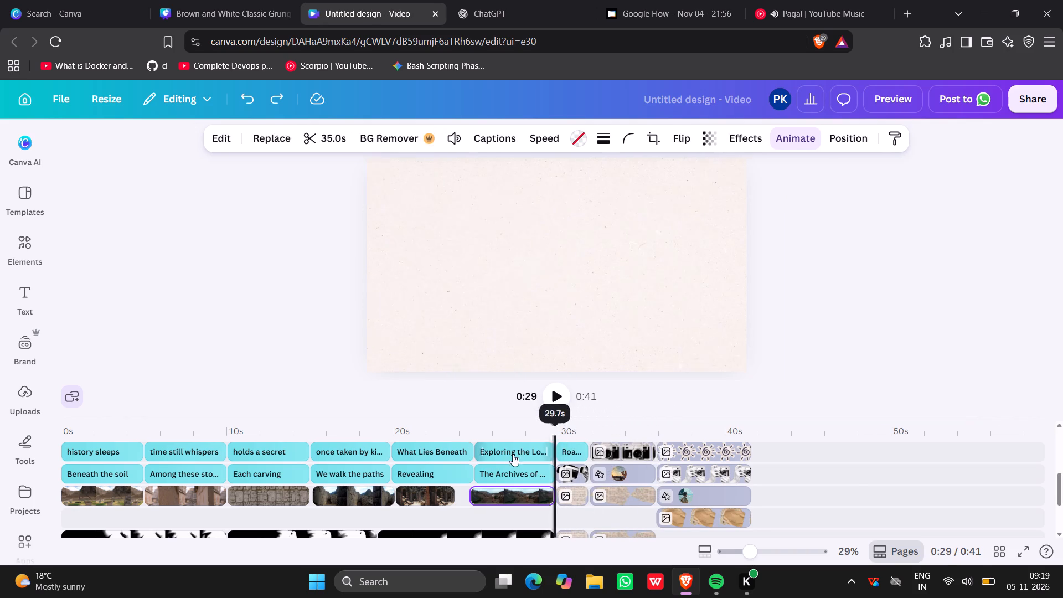
drag(513, 454, 223, 481)
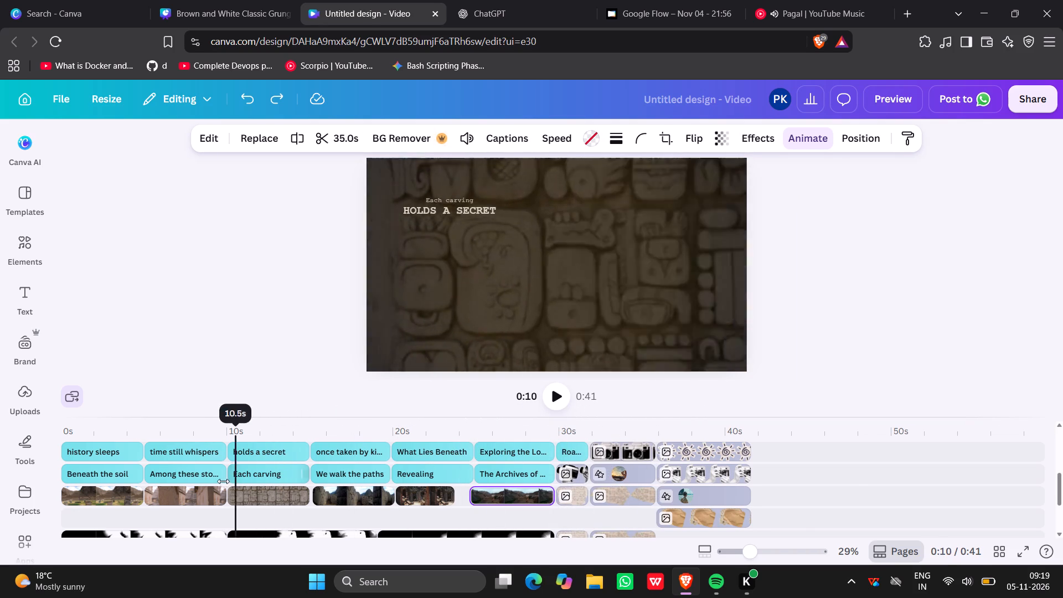
drag(223, 481, 519, 445)
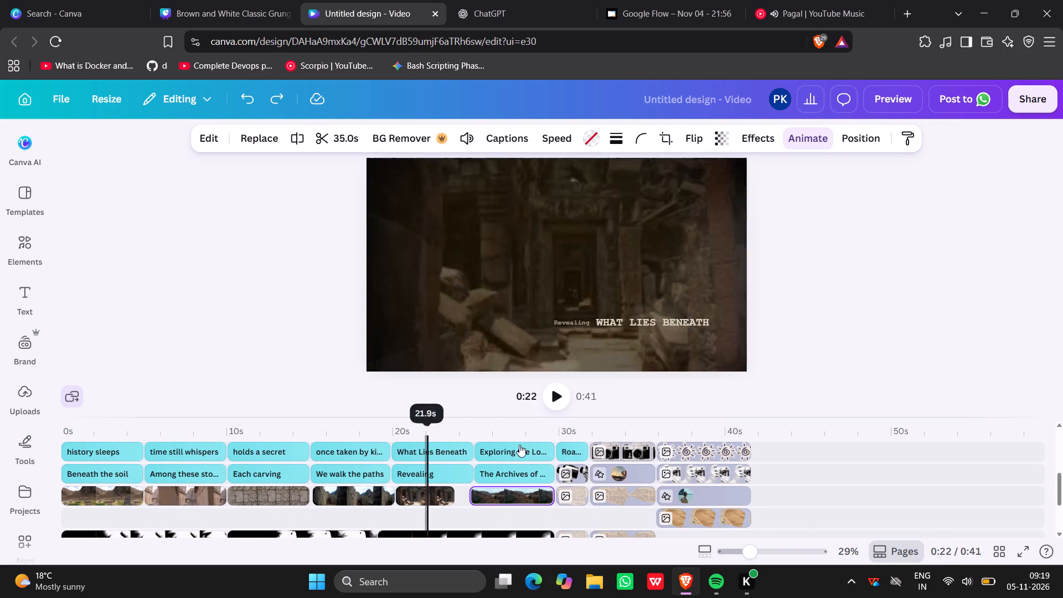
drag(519, 445, 573, 448)
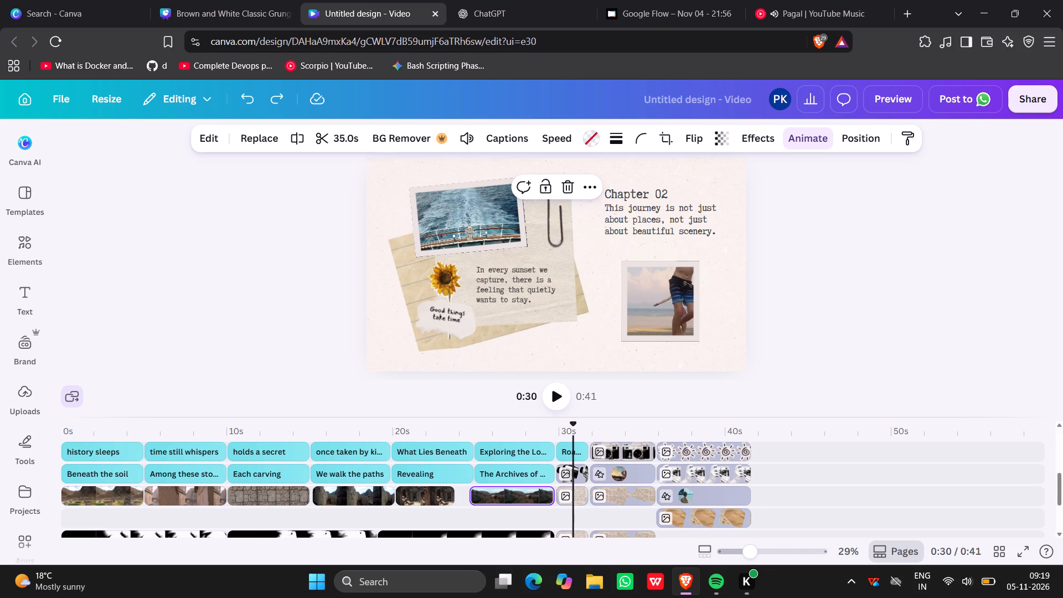
drag(574, 429, 605, 435)
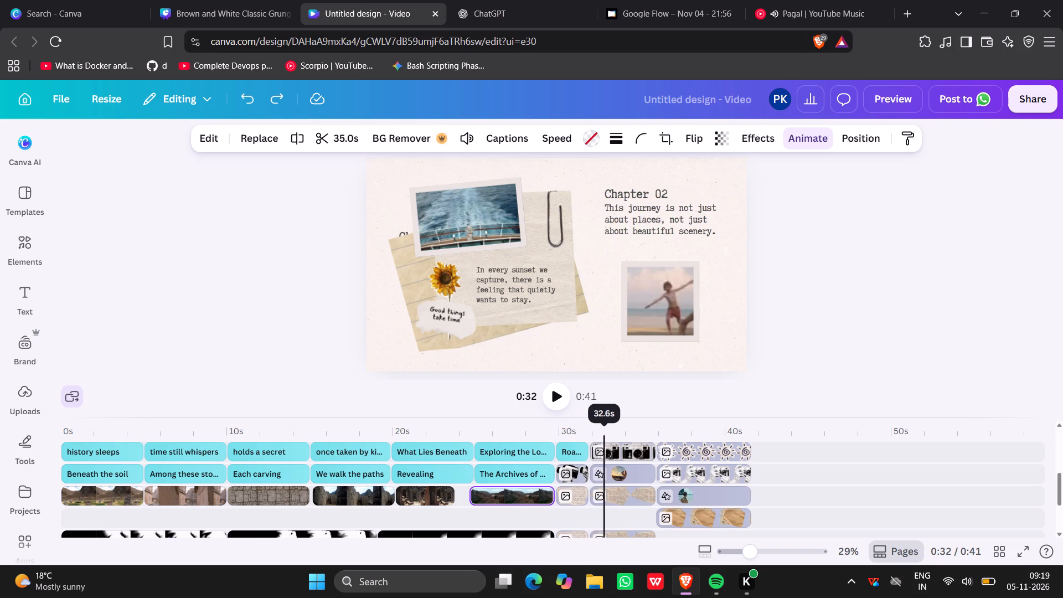
drag(605, 435, 649, 450)
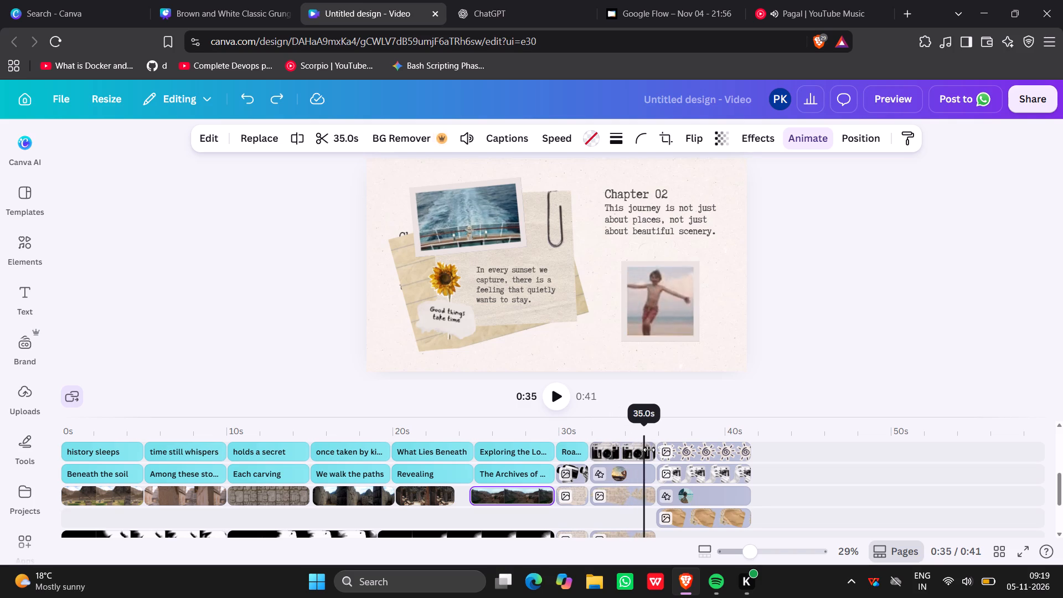
drag(649, 450, 688, 436)
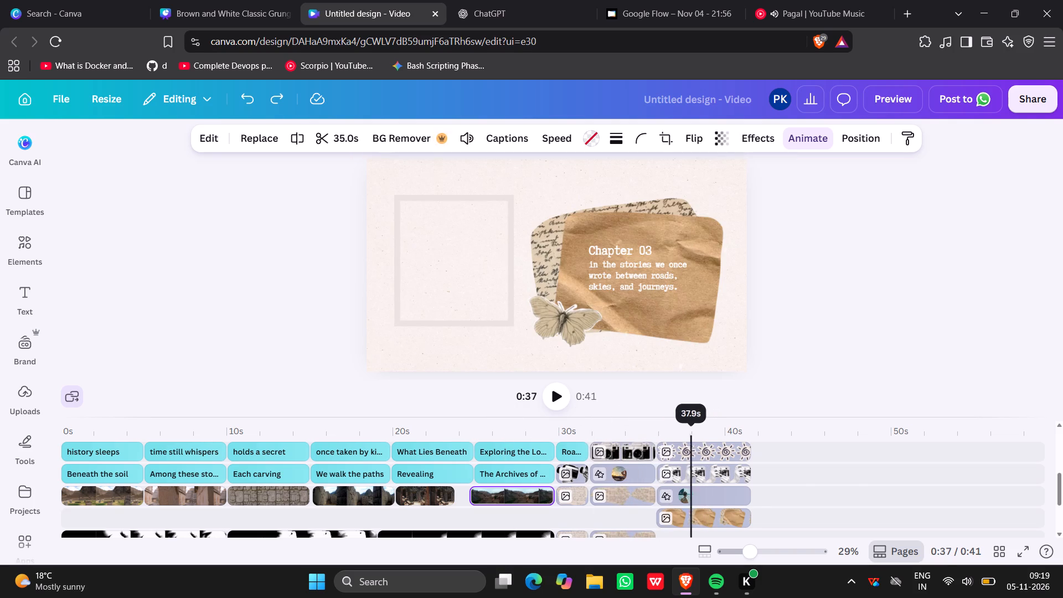
drag(688, 436, 623, 446)
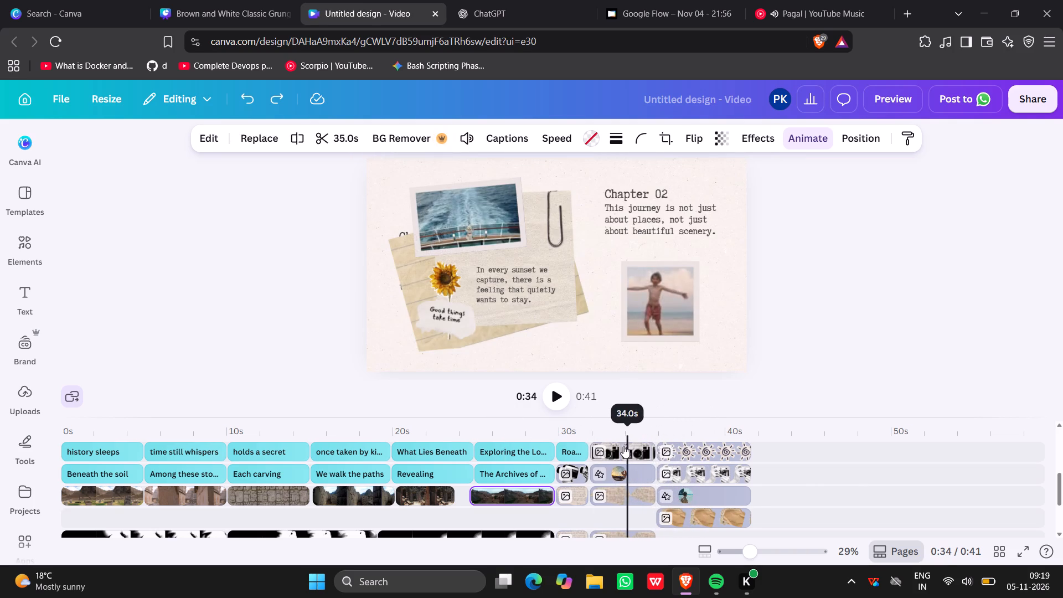
drag(623, 446, 441, 469)
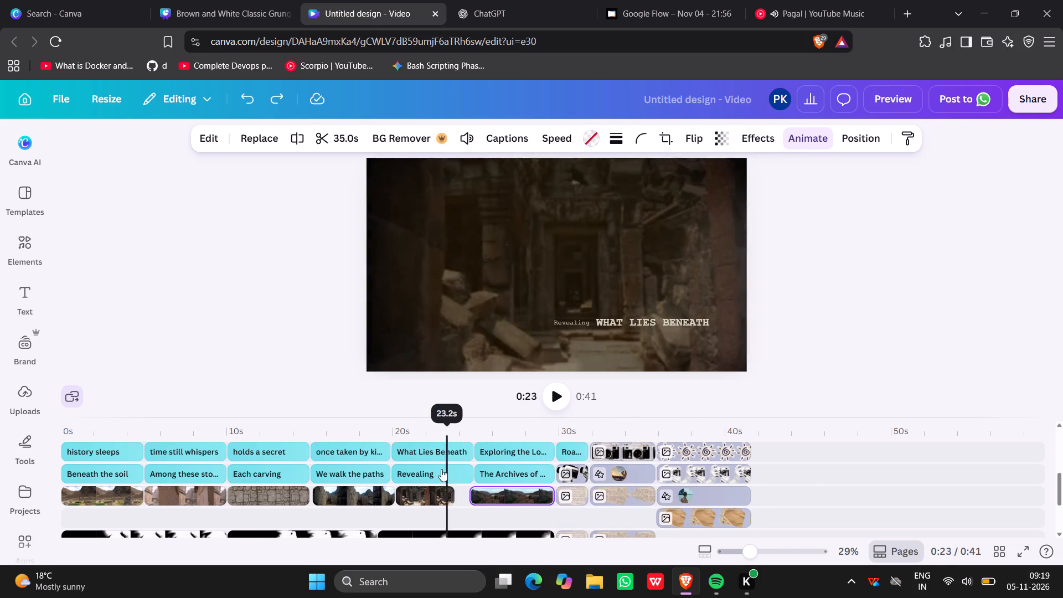
Scrub between the "Once Taken by Kings" page, the "Chapter 03" page and the video's end, stopping on the "Chapter 02" page to review them.
drag(441, 469, 571, 450)
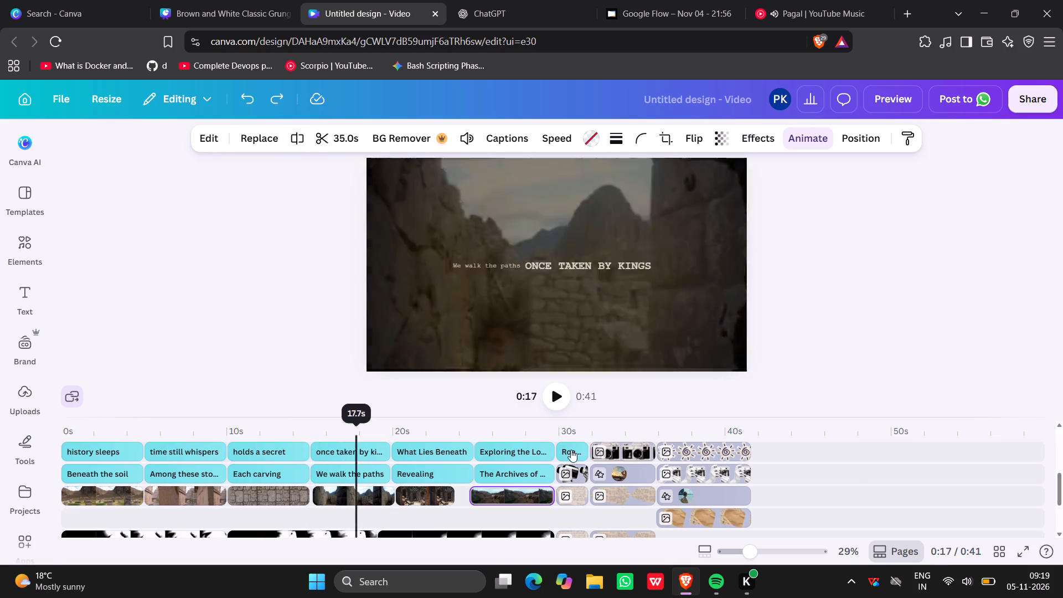
drag(571, 450, 706, 475)
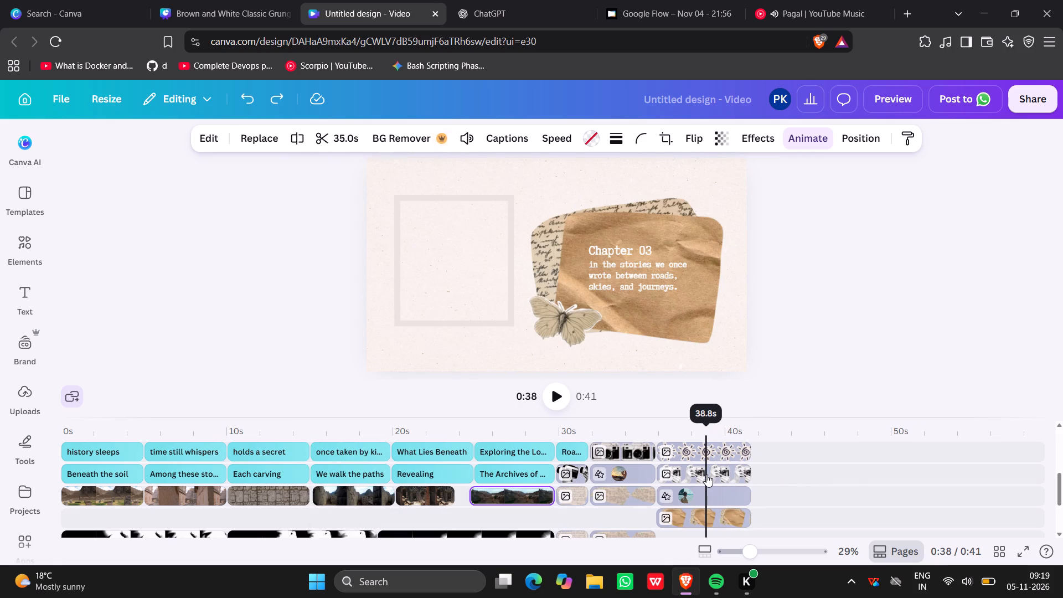
drag(706, 475, 684, 484)
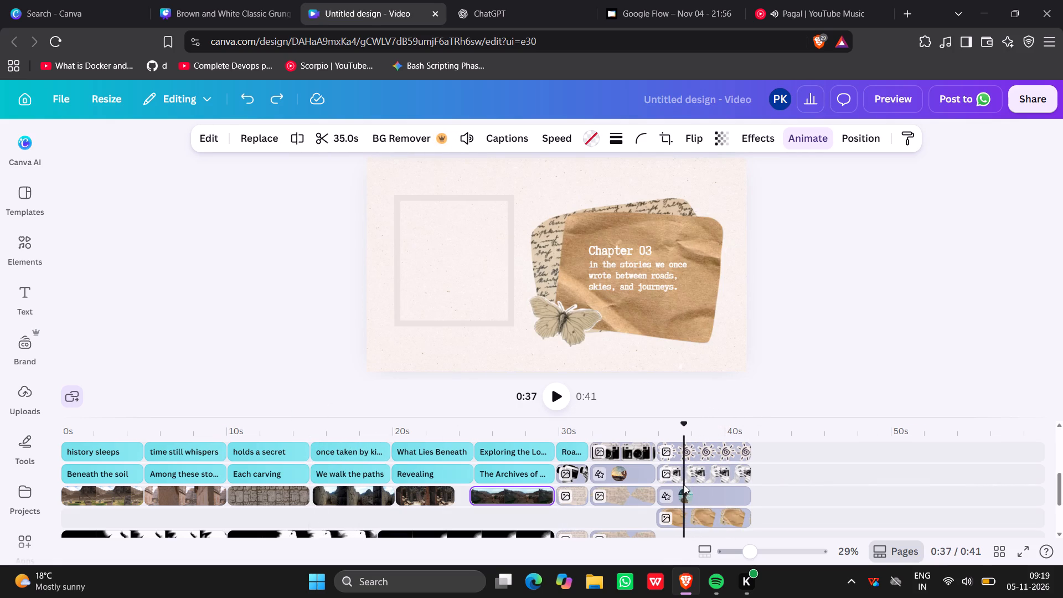
click(667, 305)
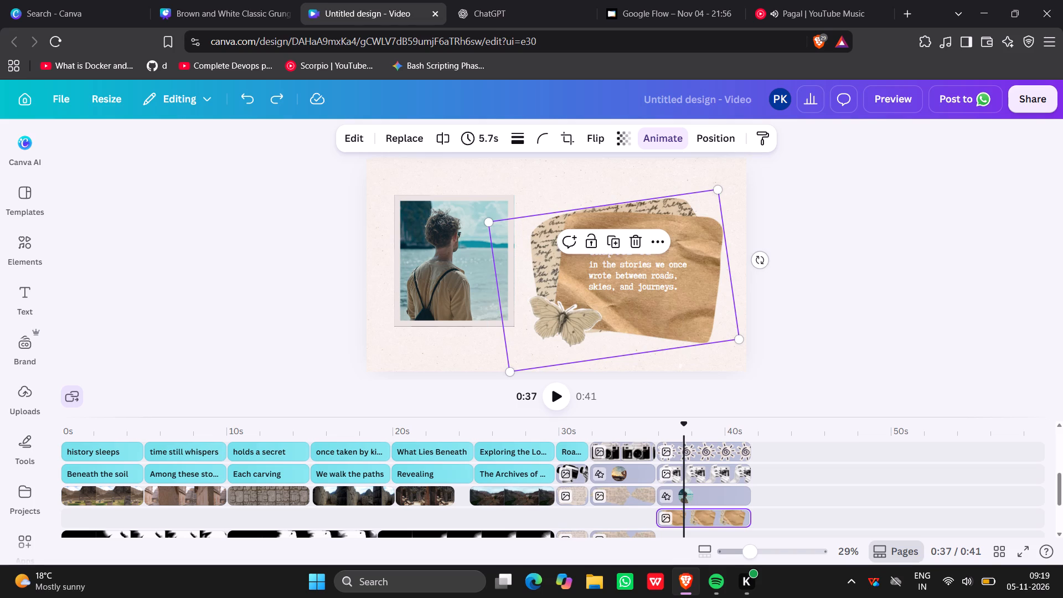
drag(683, 436, 702, 434)
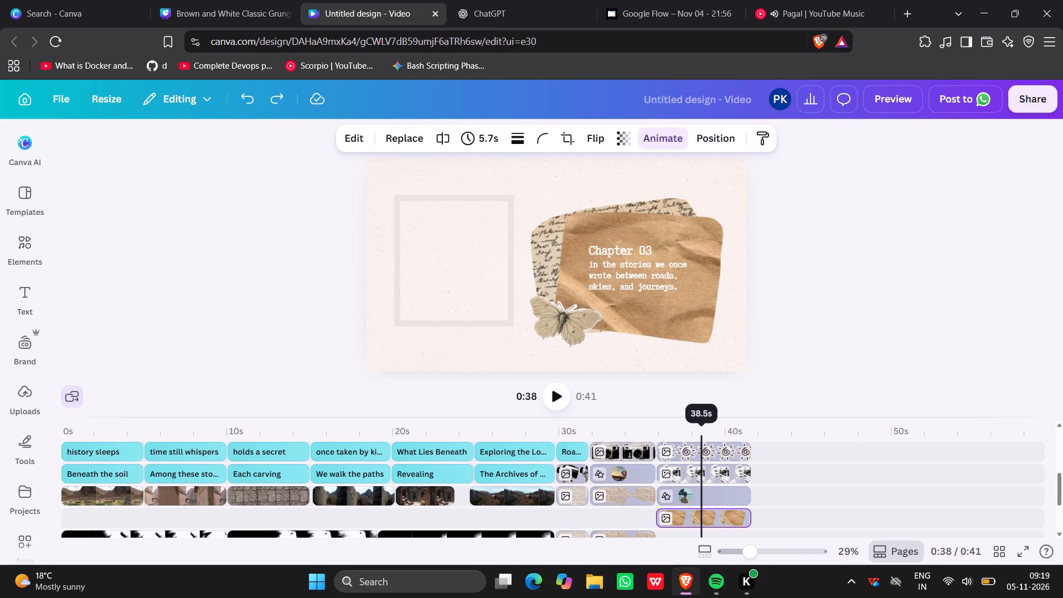
drag(702, 434, 718, 434)
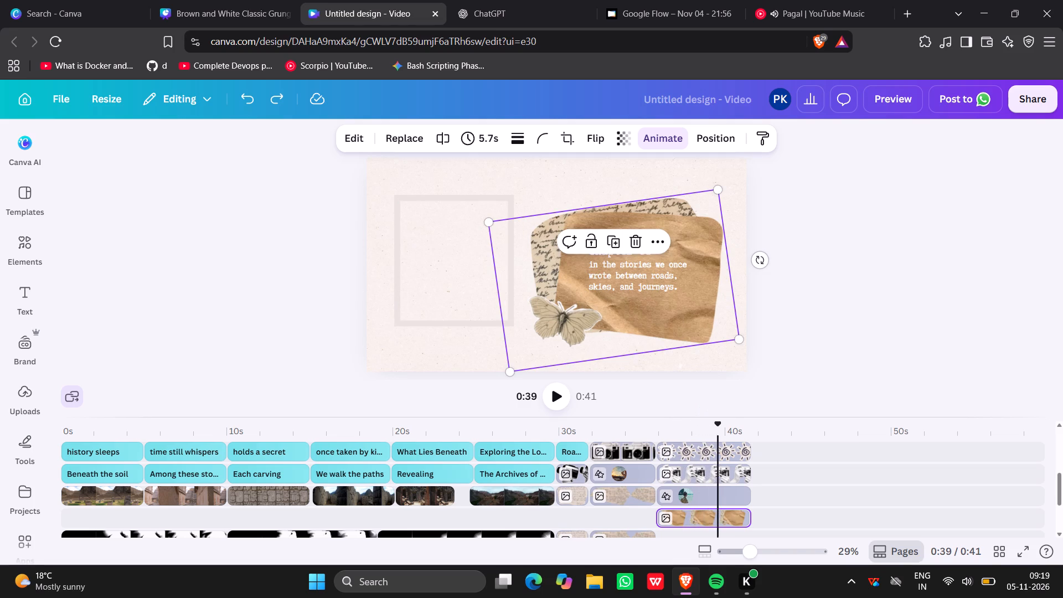
drag(718, 434, 734, 434)
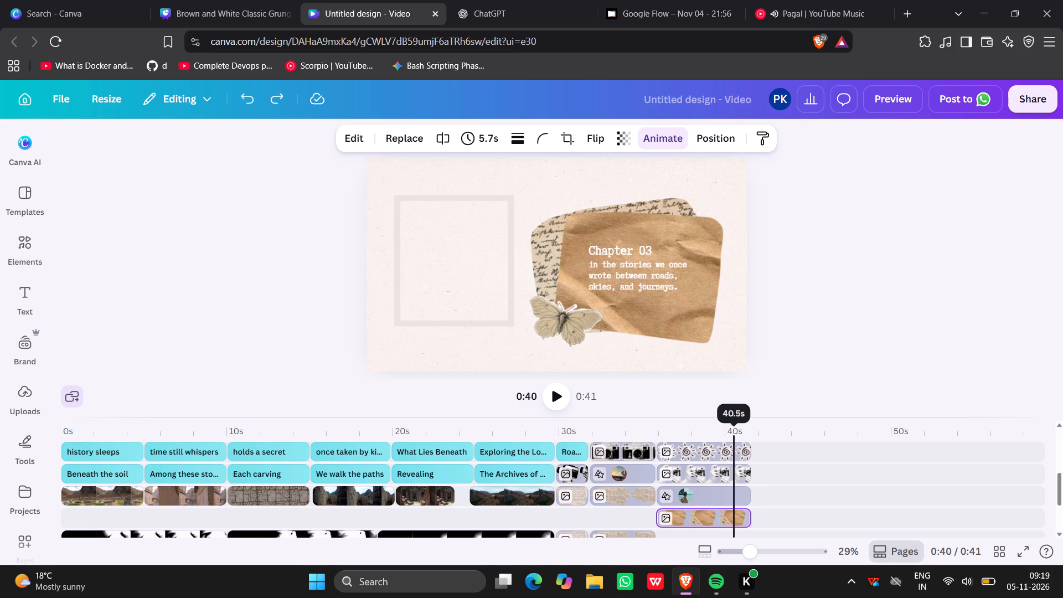
drag(734, 434, 765, 423)
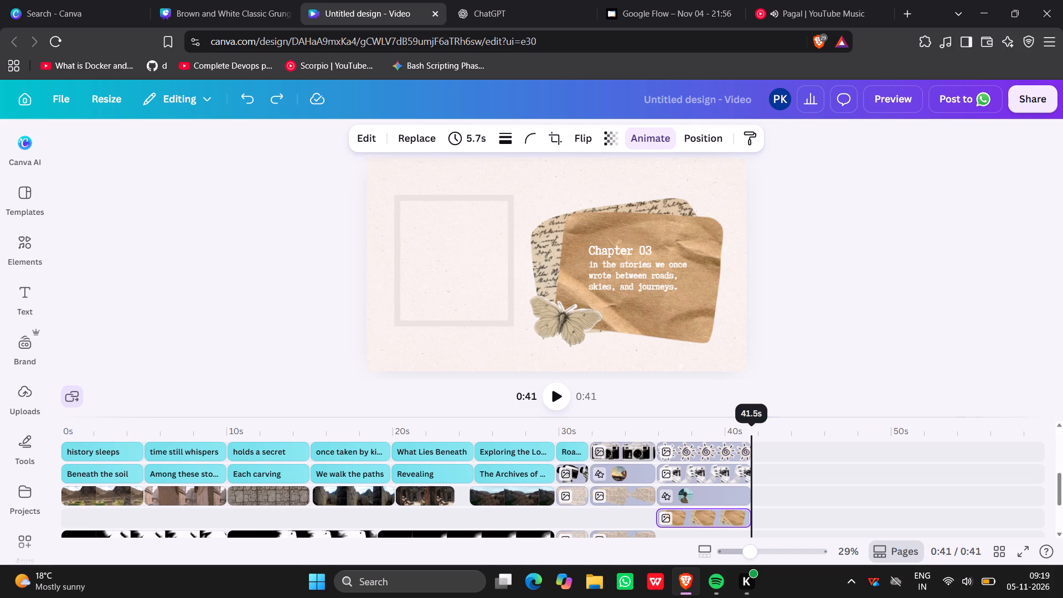
drag(765, 423, 668, 424)
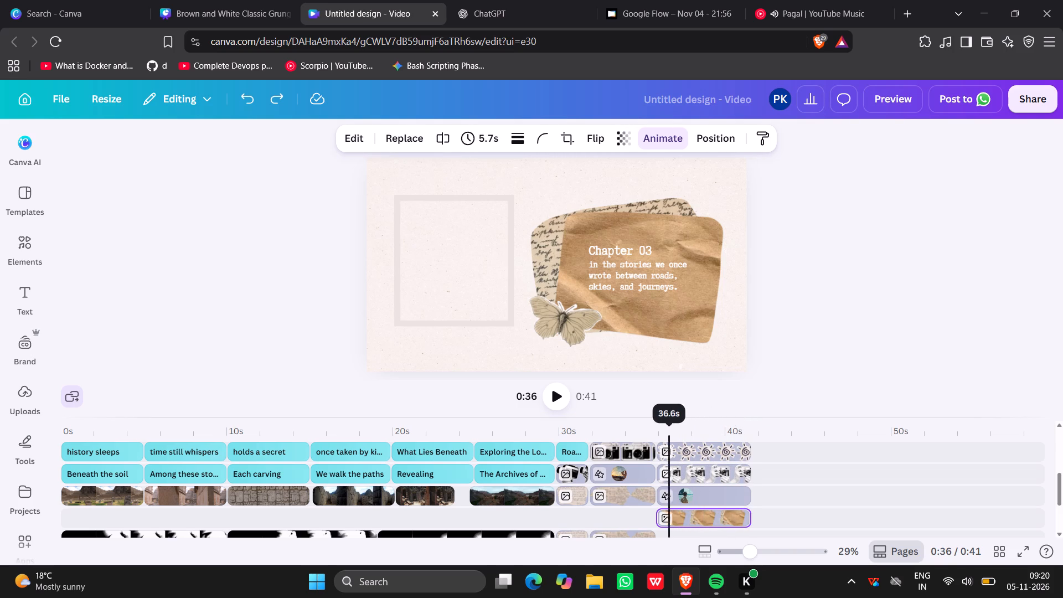
drag(668, 424, 702, 423)
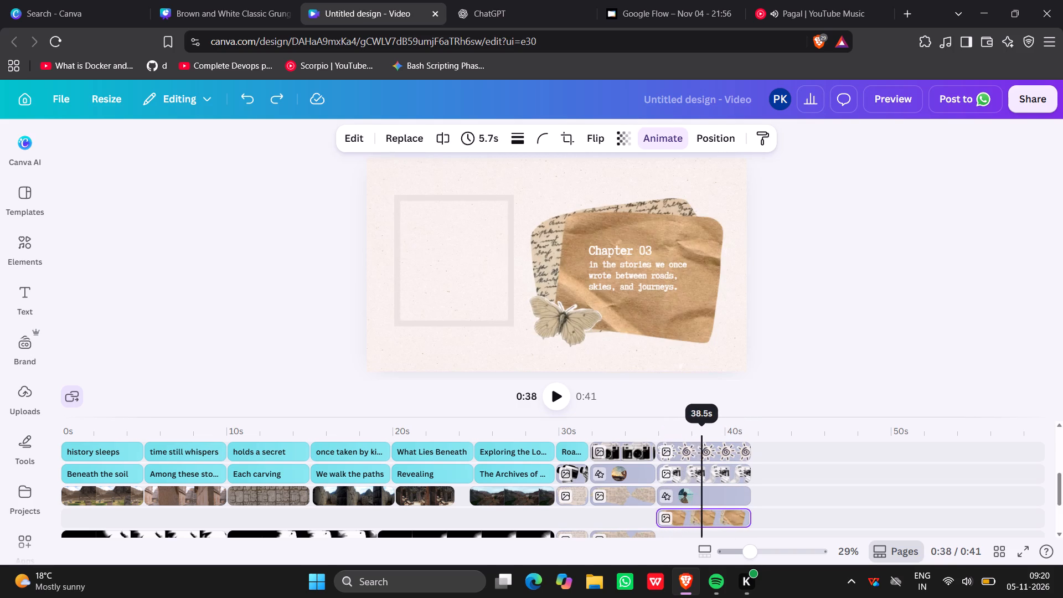
drag(702, 423, 641, 439)
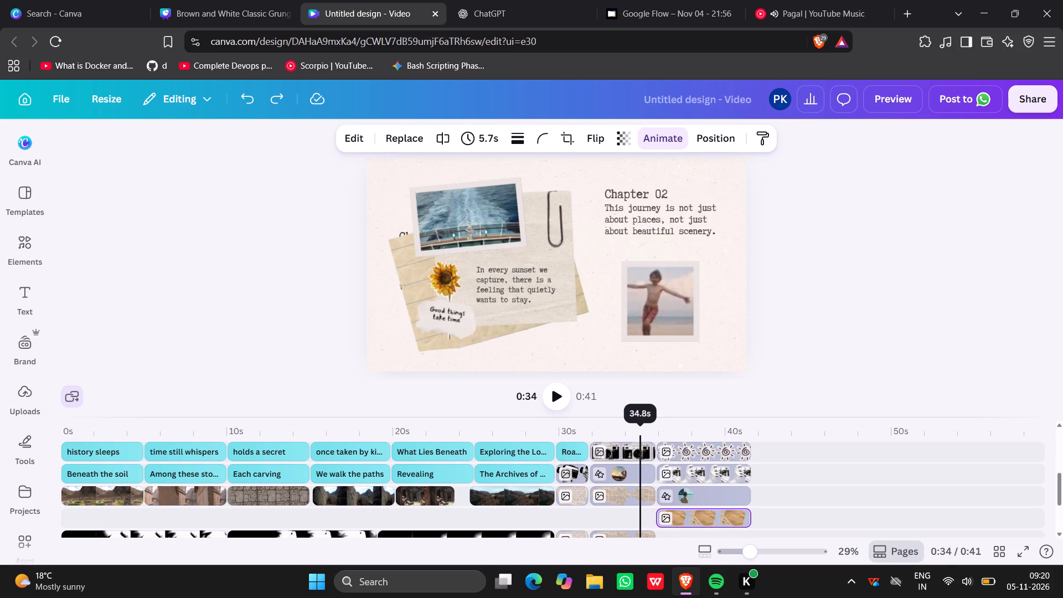
drag(641, 439, 634, 439)
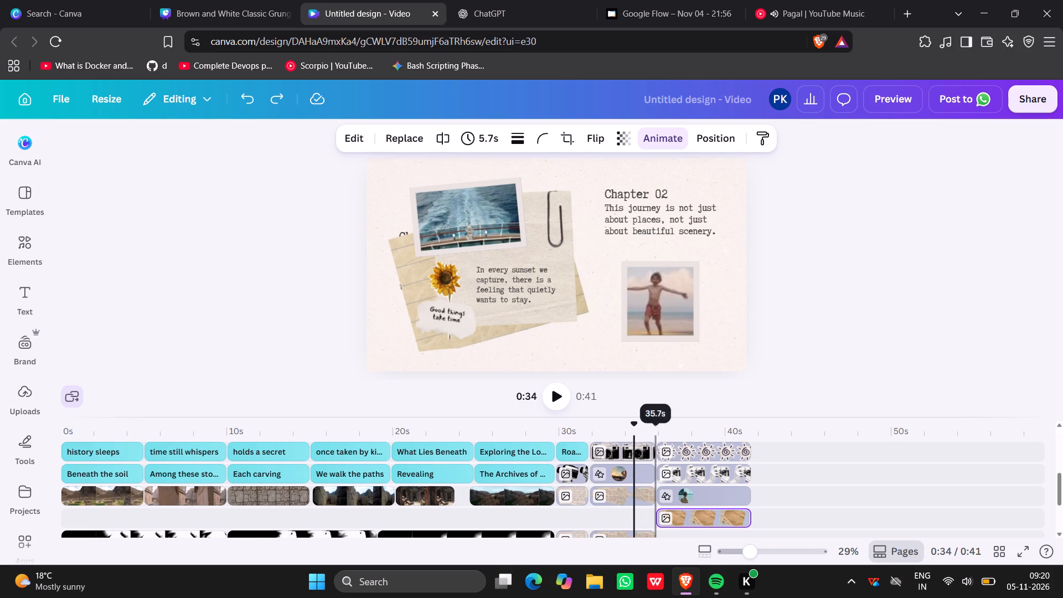
Move the sunflower paper collage from behind the ship photo to behind the boy's photo, below the "Chapter 02" text.
drag(551, 241, 554, 255)
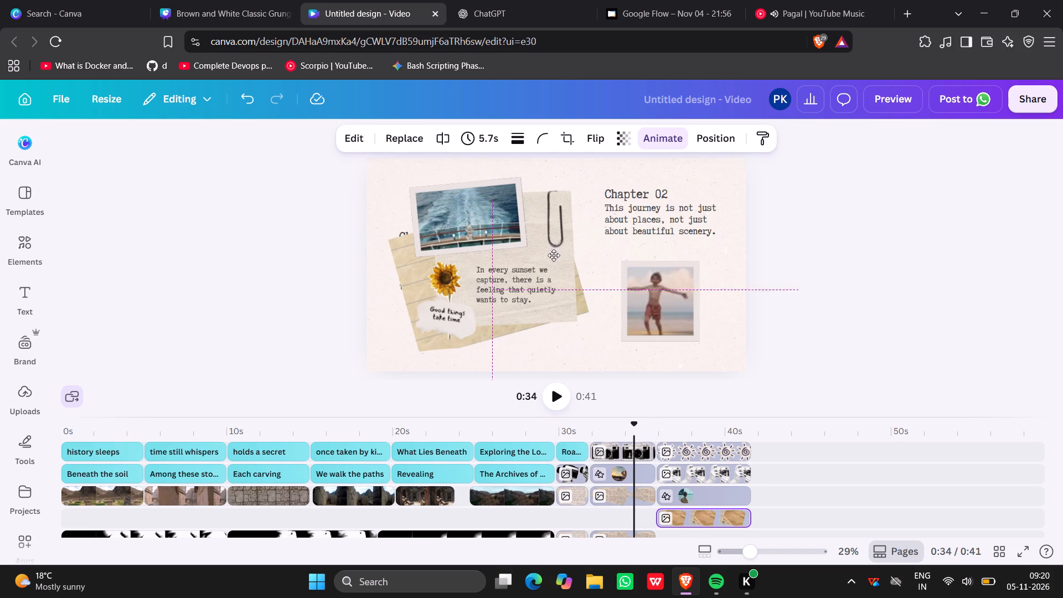
drag(554, 255, 549, 236)
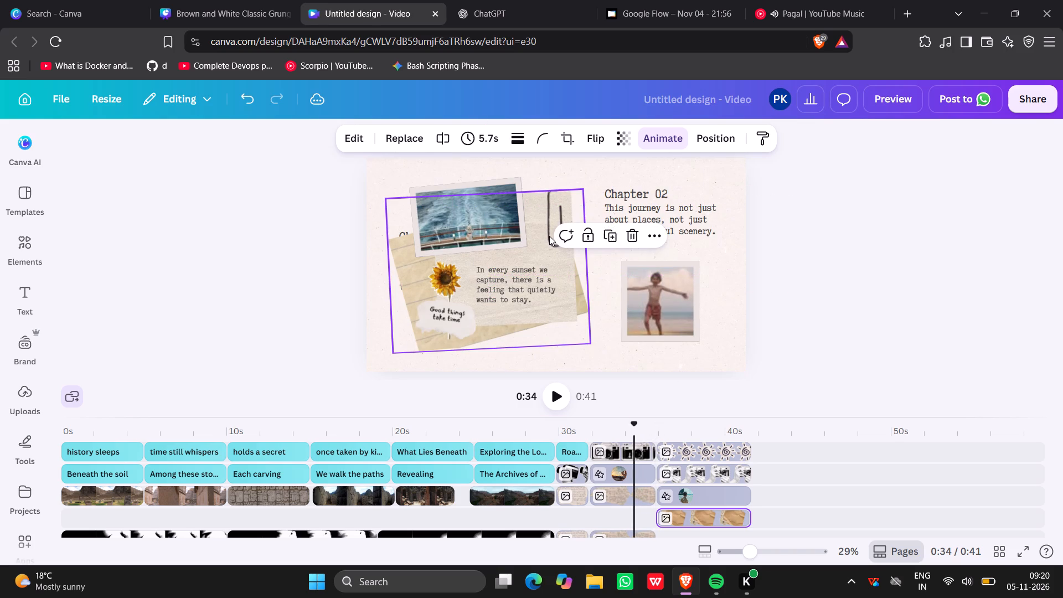
drag(512, 266, 511, 271)
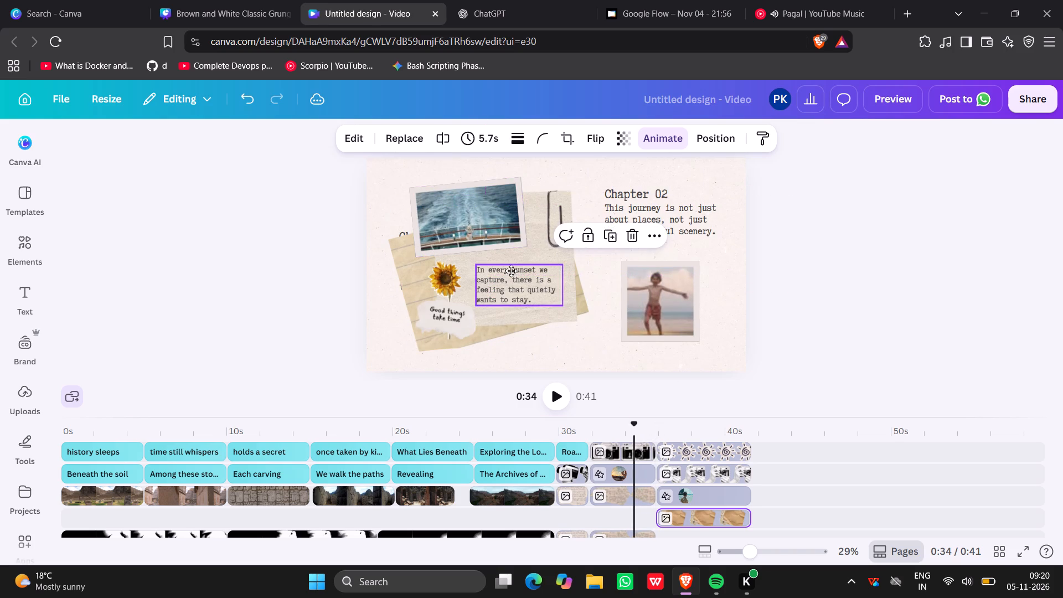
drag(511, 271, 507, 255)
click(507, 255)
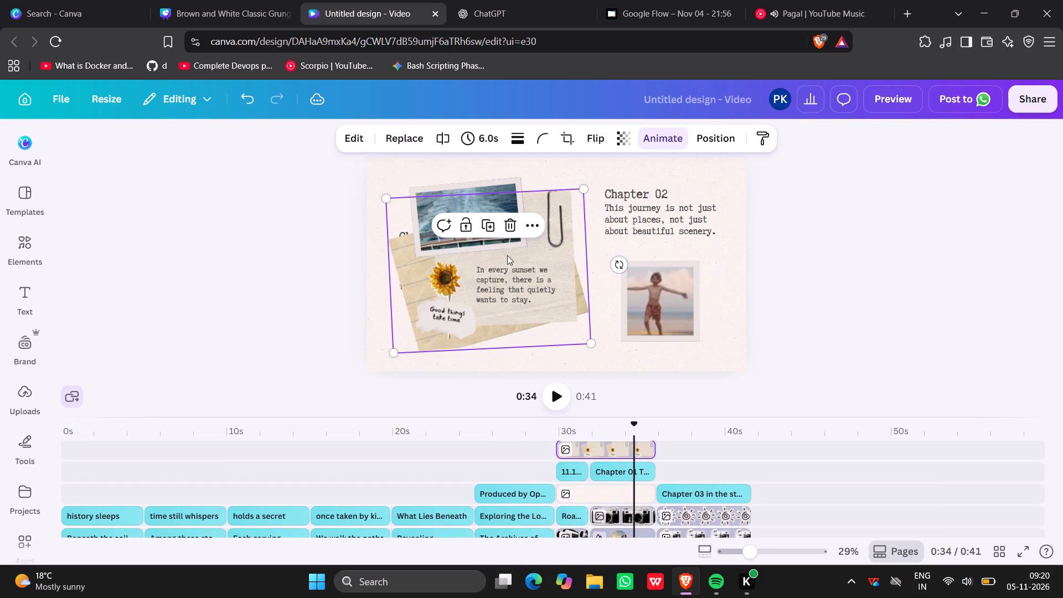
drag(507, 255, 547, 288)
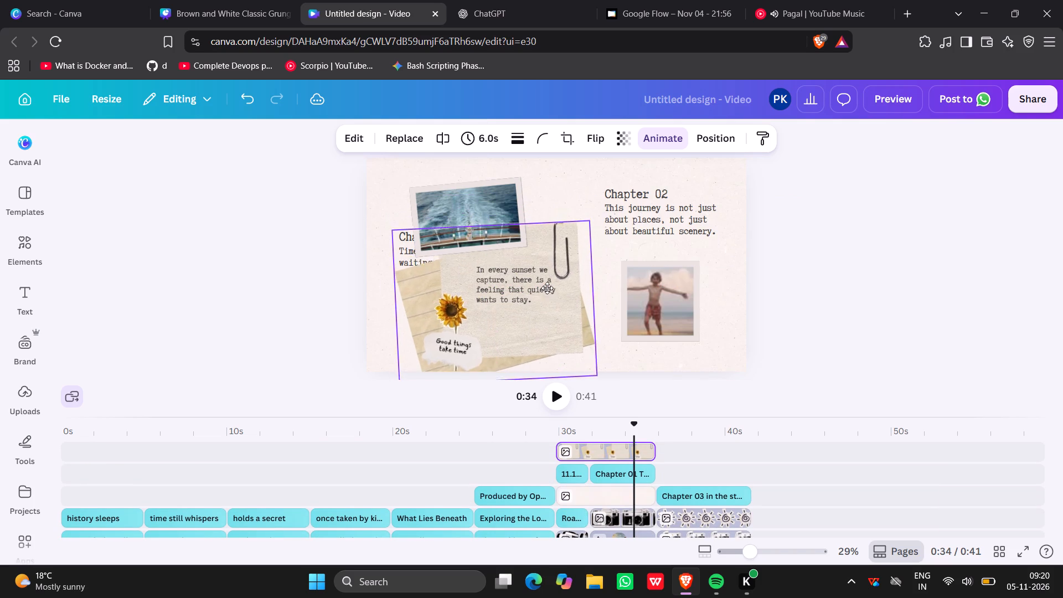
drag(547, 288, 642, 282)
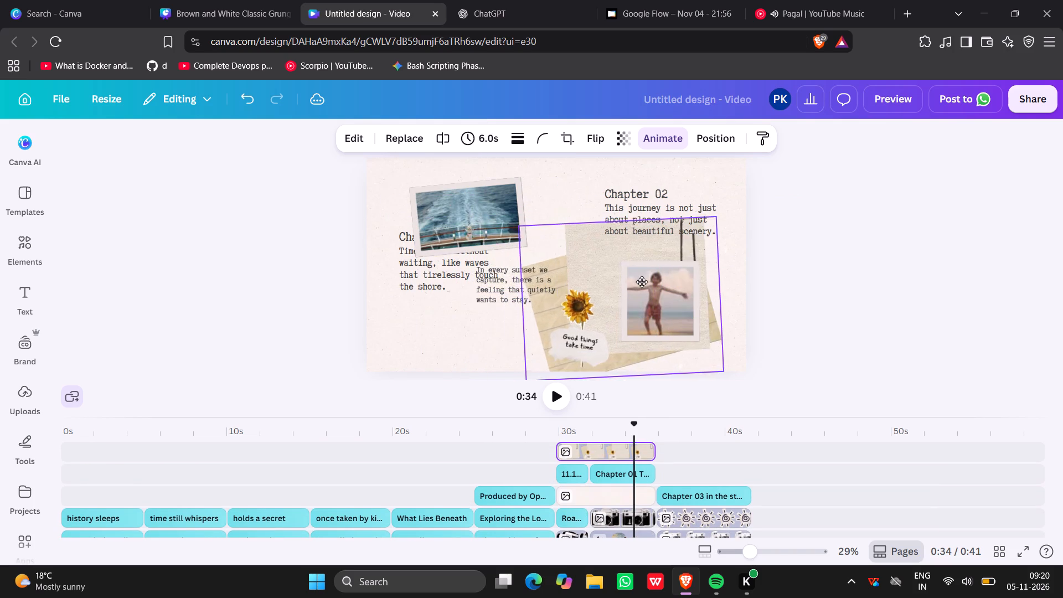
drag(642, 282, 669, 298)
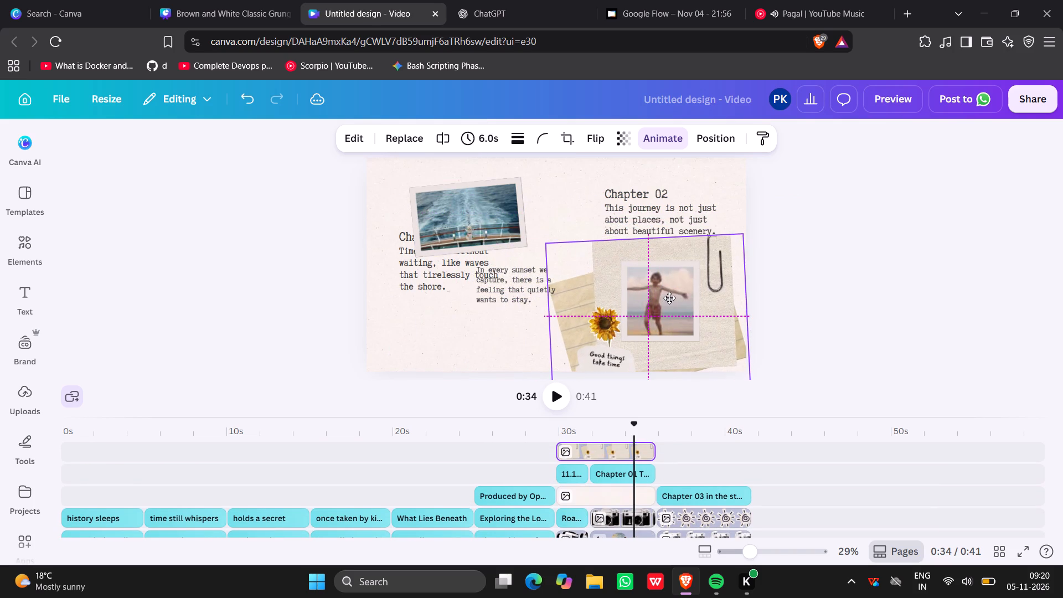
drag(669, 298, 679, 302)
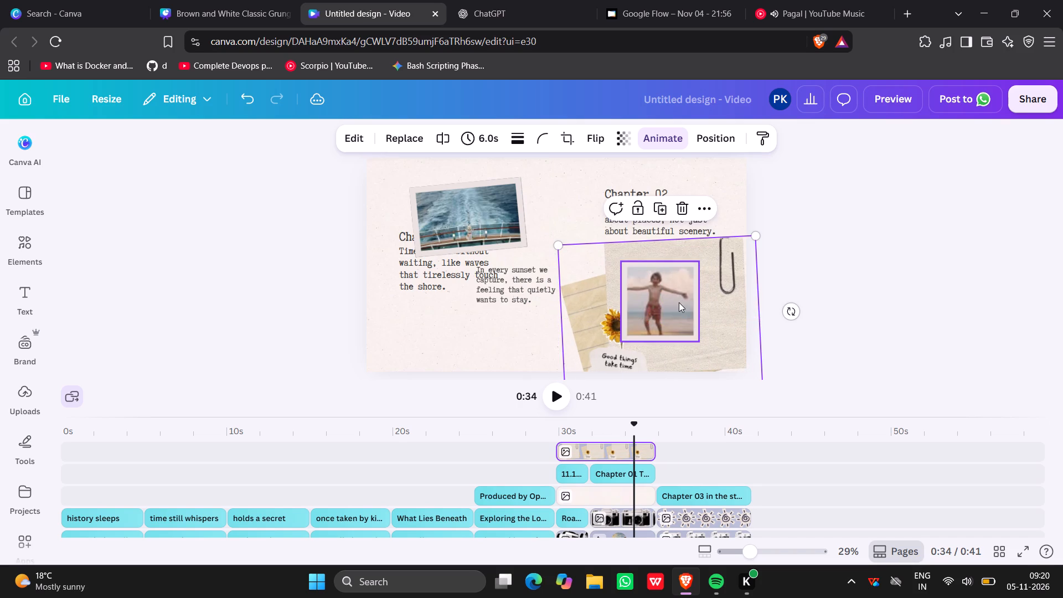
click(870, 271)
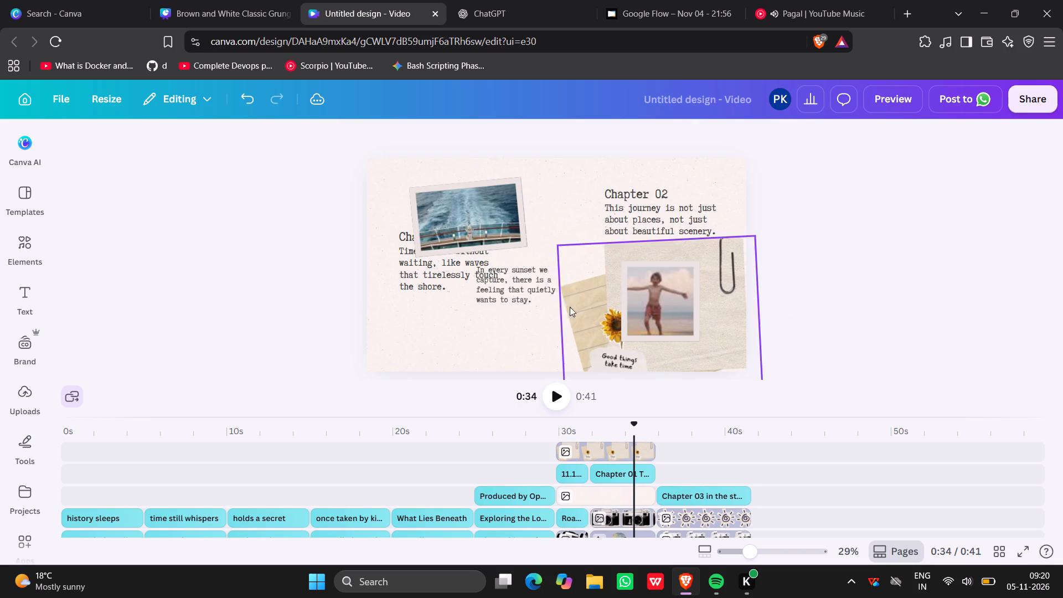
Move the ship photo up above the "Chapter 01" text and resize it to about 574 by 358.
drag(467, 225, 510, 186)
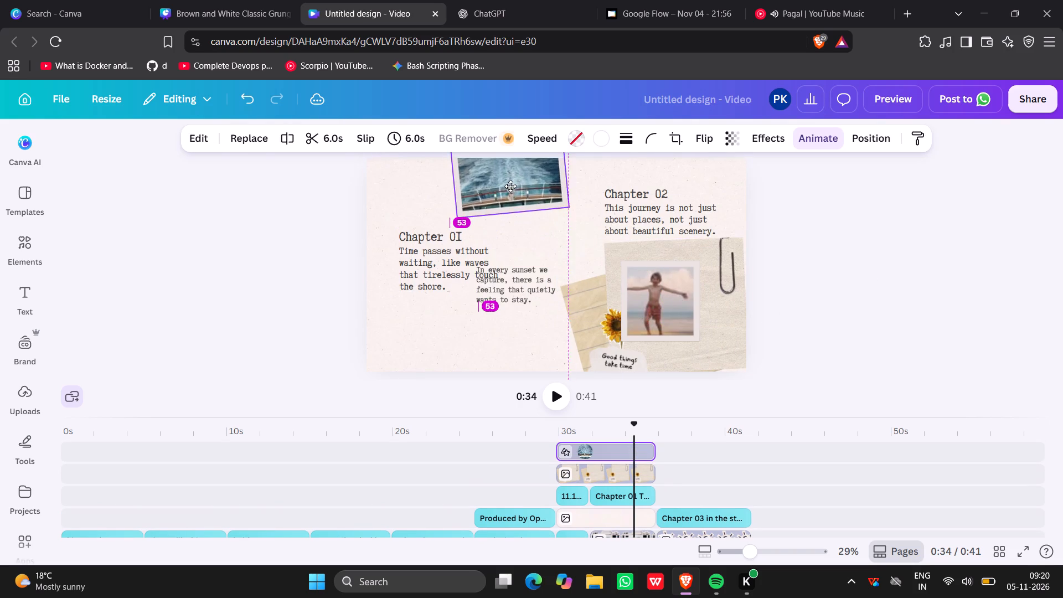
drag(510, 186, 464, 195)
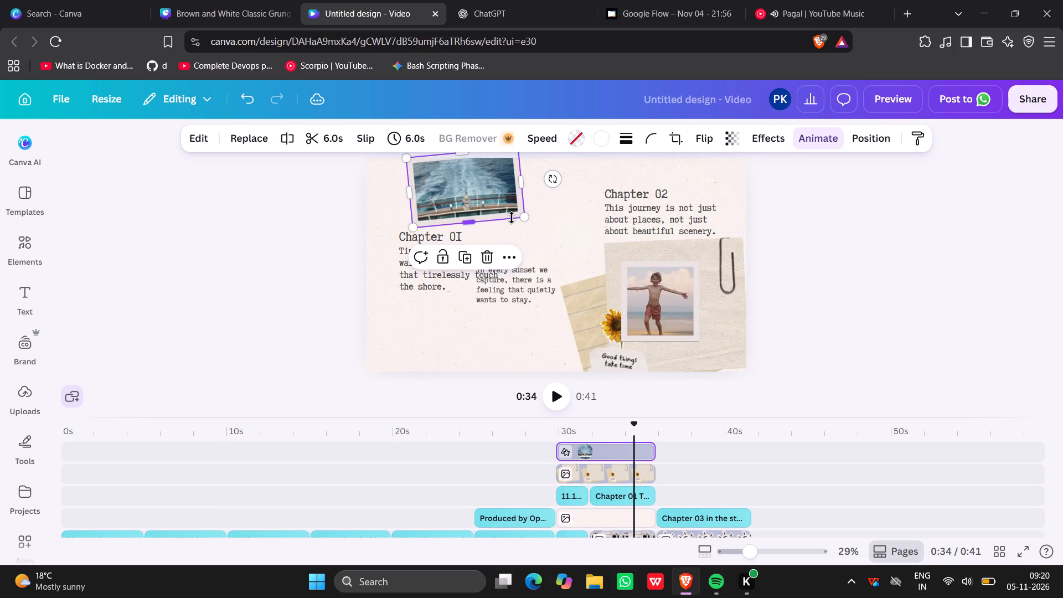
drag(522, 215, 519, 227)
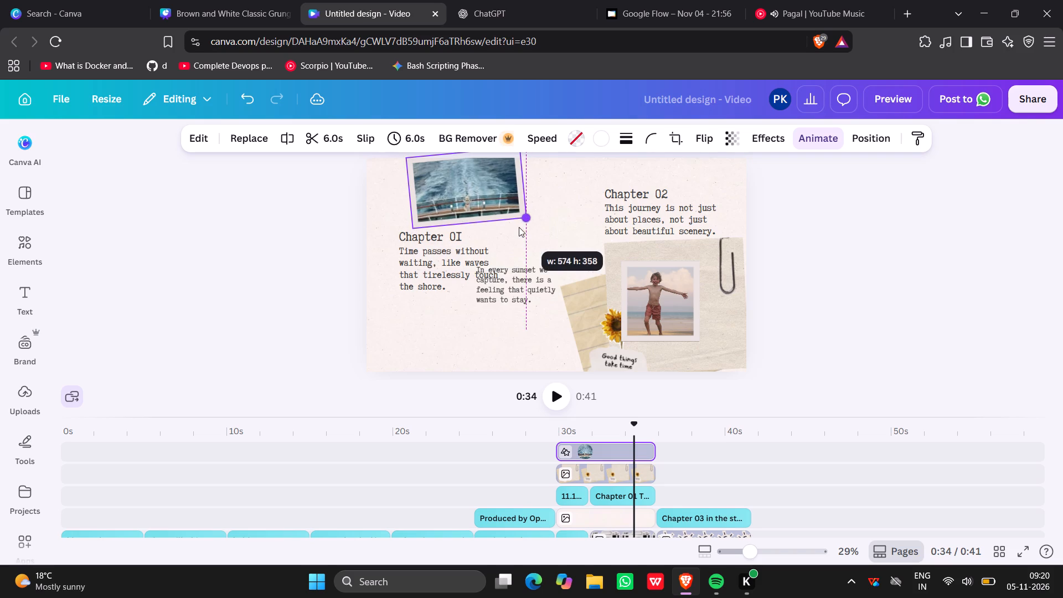
drag(519, 227, 520, 224)
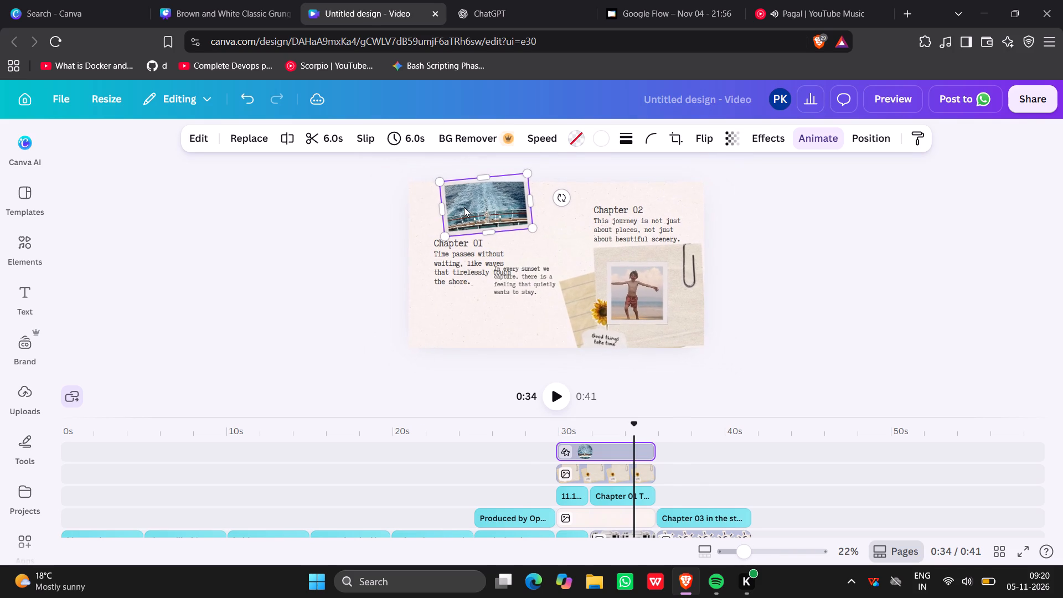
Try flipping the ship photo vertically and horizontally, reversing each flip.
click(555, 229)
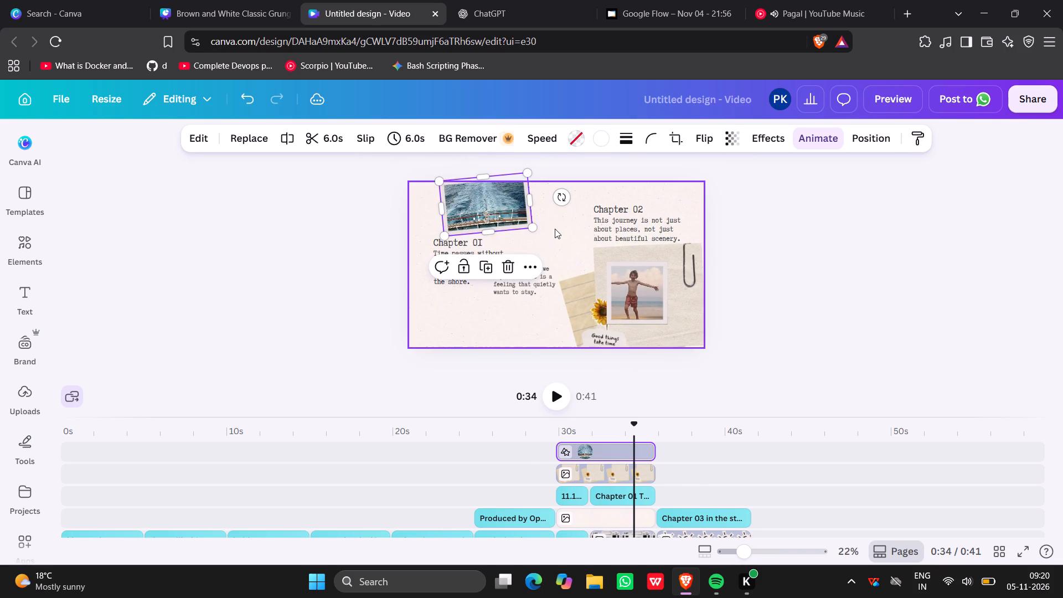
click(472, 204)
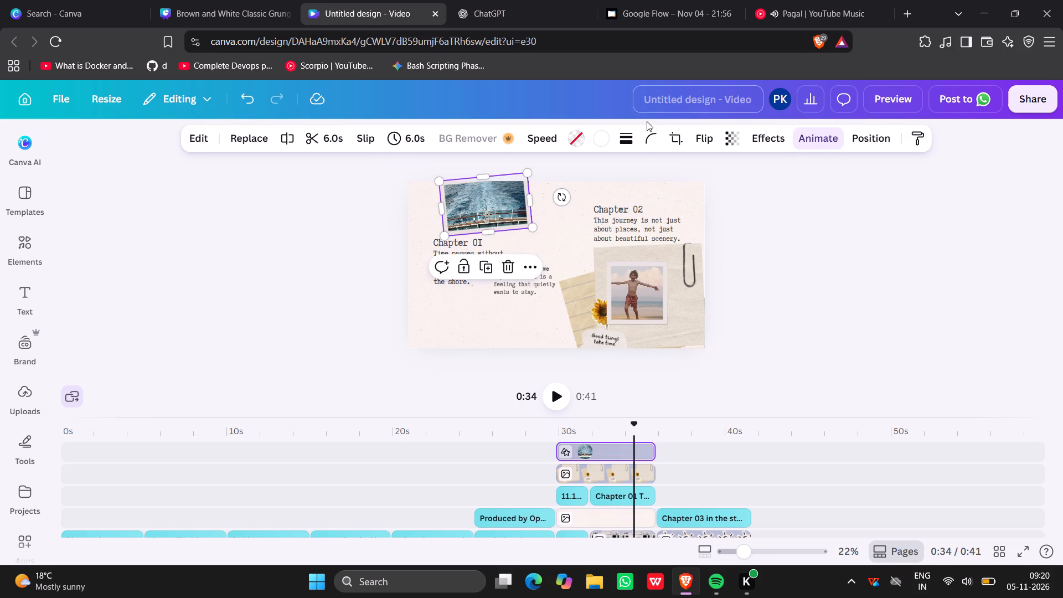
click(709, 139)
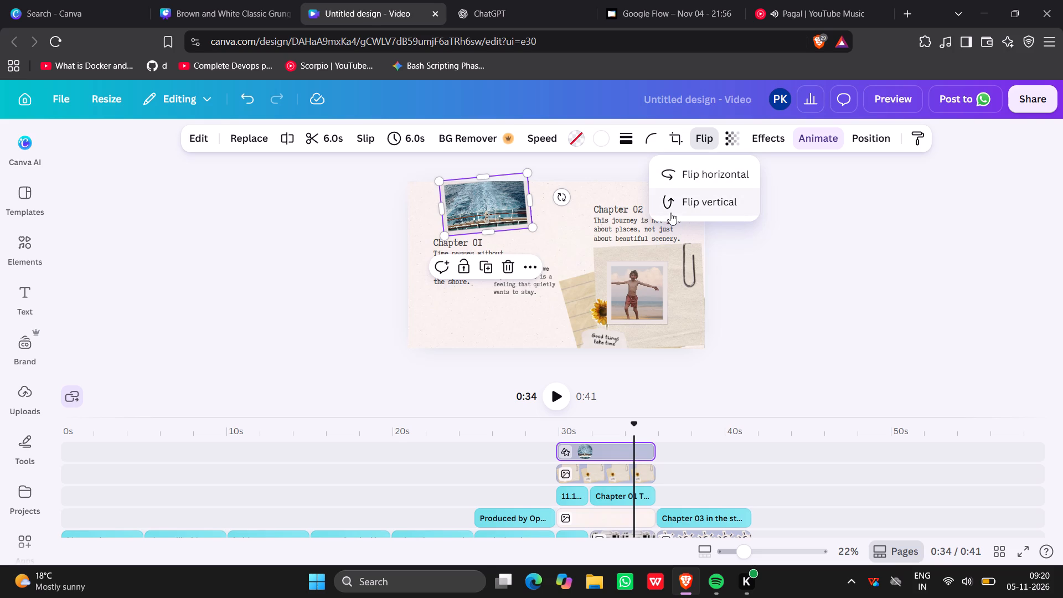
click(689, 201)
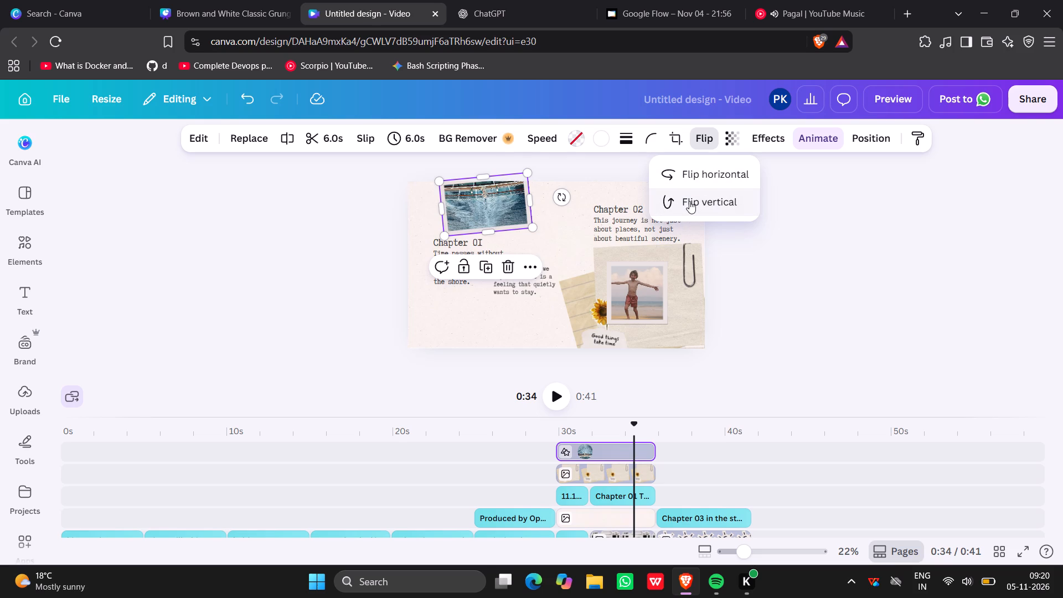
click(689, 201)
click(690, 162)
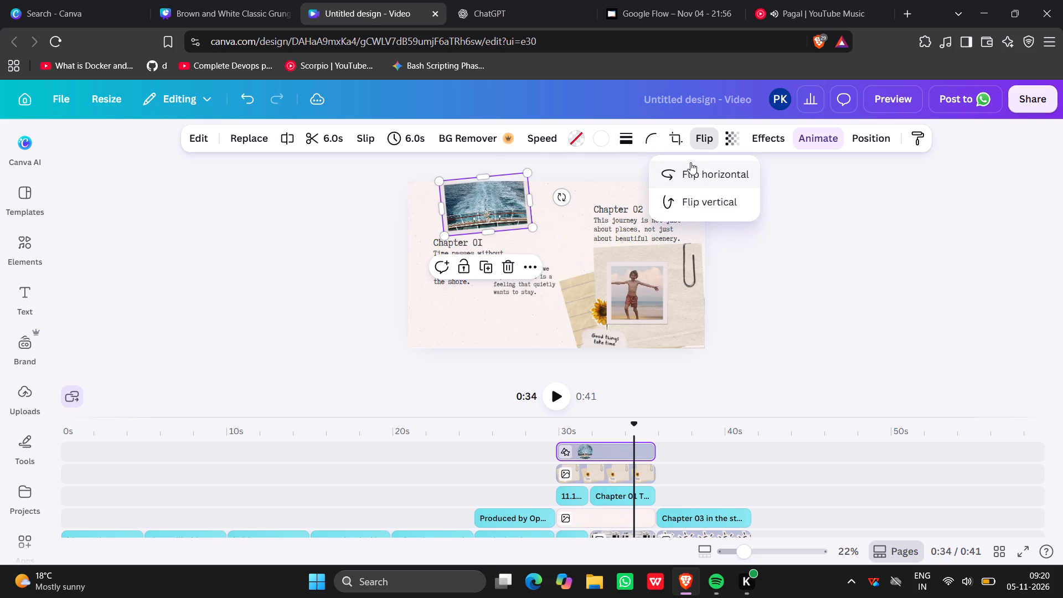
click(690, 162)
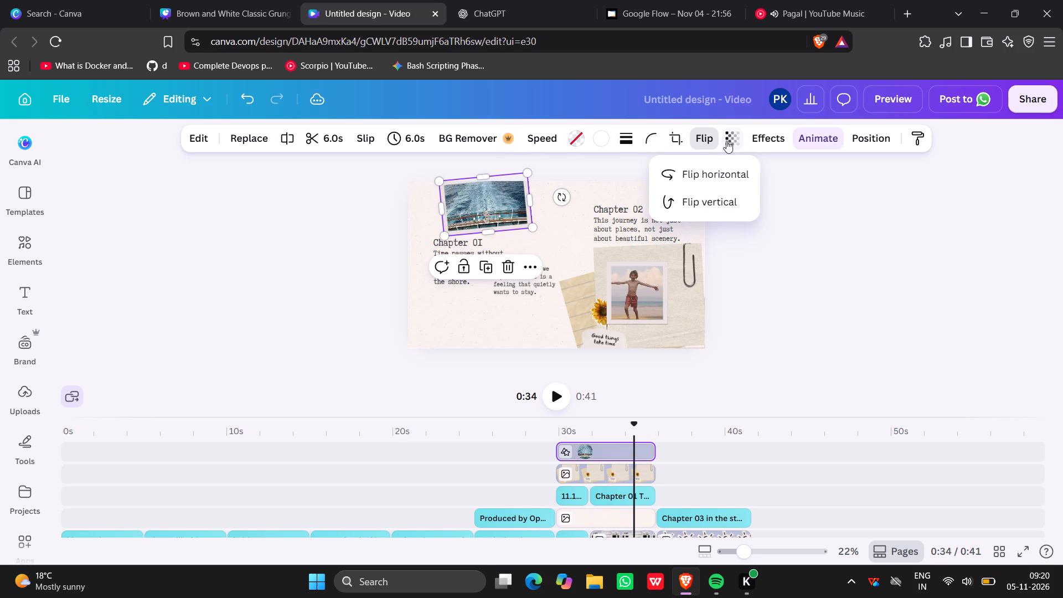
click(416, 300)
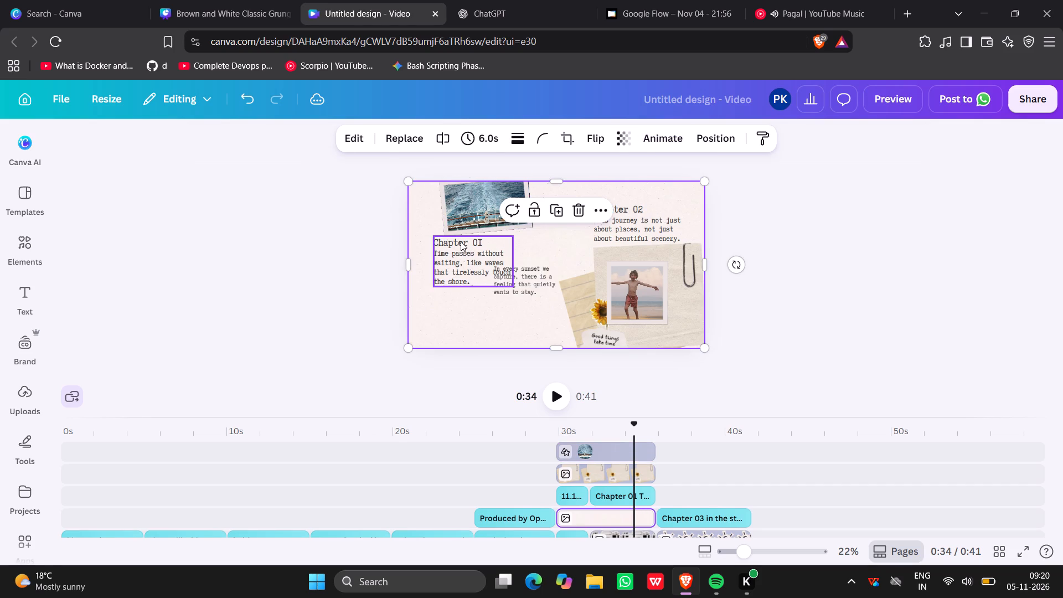
Move the "Chapter 01" text slightly down and place the "In every sunset we capture" text just below it to separate the two.
drag(462, 240, 458, 250)
drag(524, 275, 524, 280)
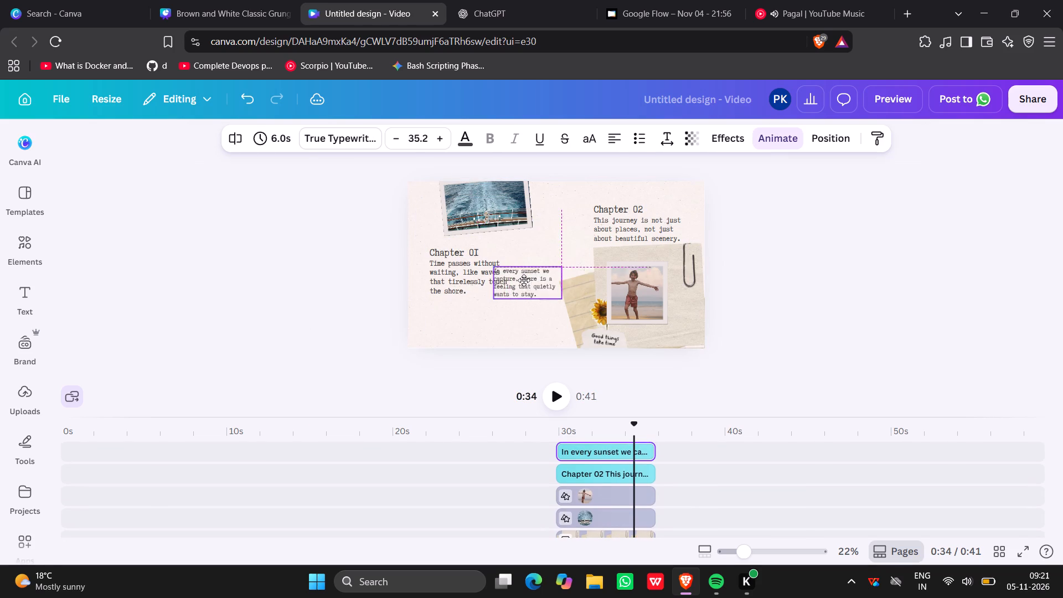
drag(524, 280, 520, 297)
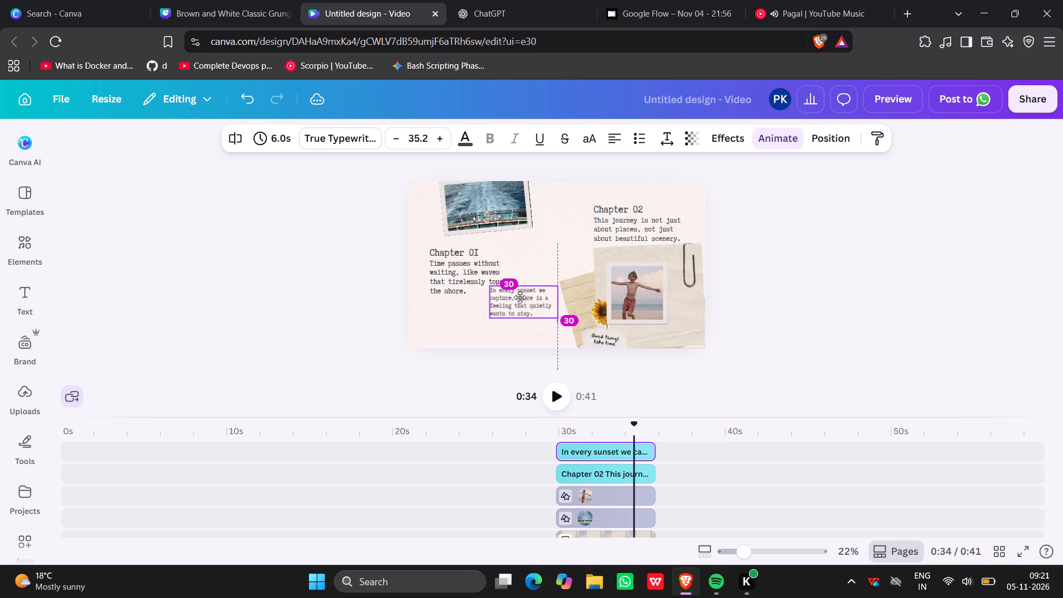
drag(520, 297, 519, 302)
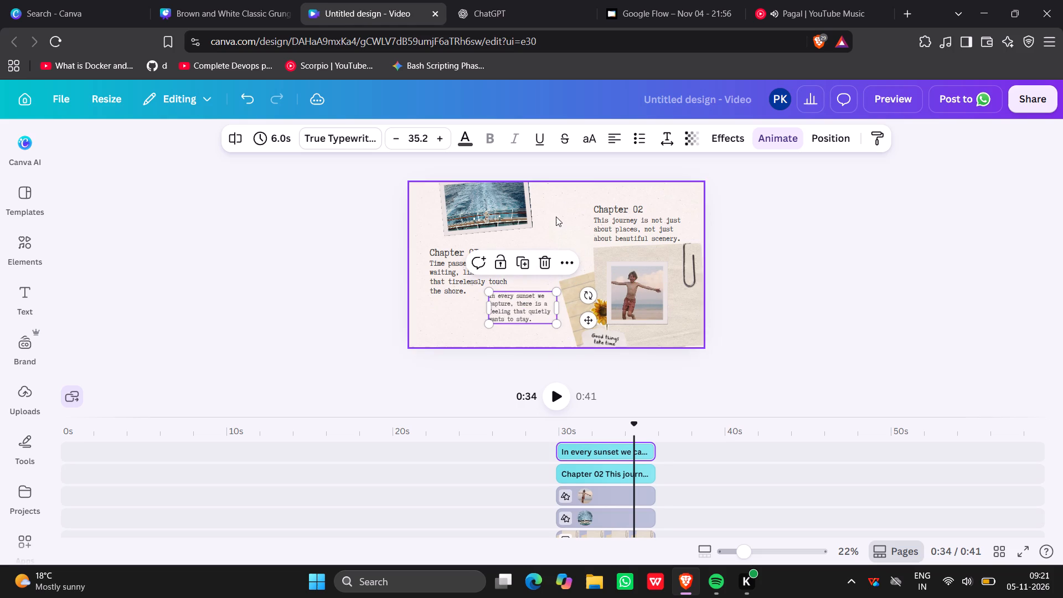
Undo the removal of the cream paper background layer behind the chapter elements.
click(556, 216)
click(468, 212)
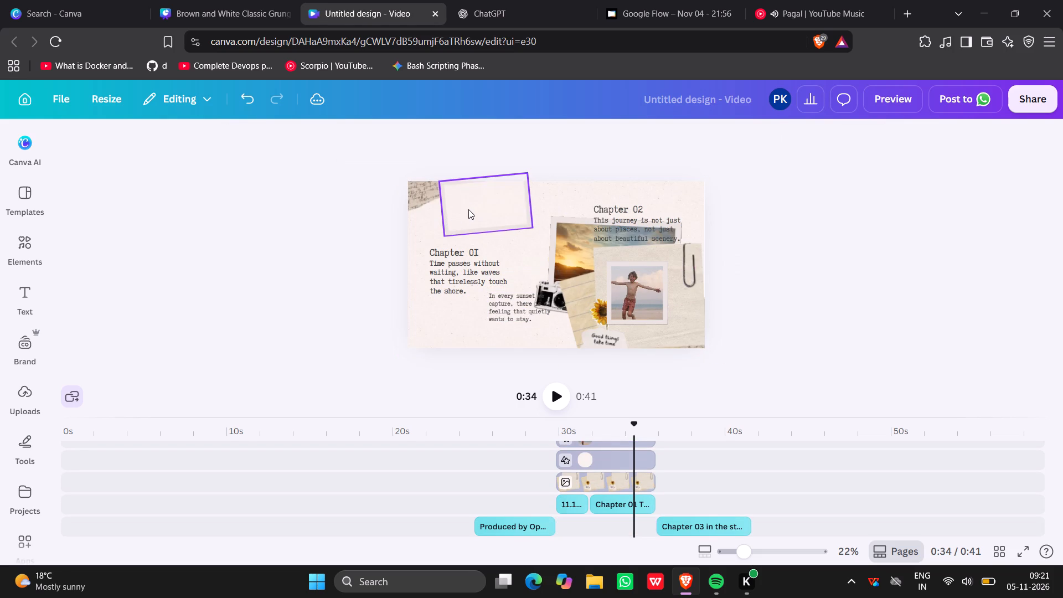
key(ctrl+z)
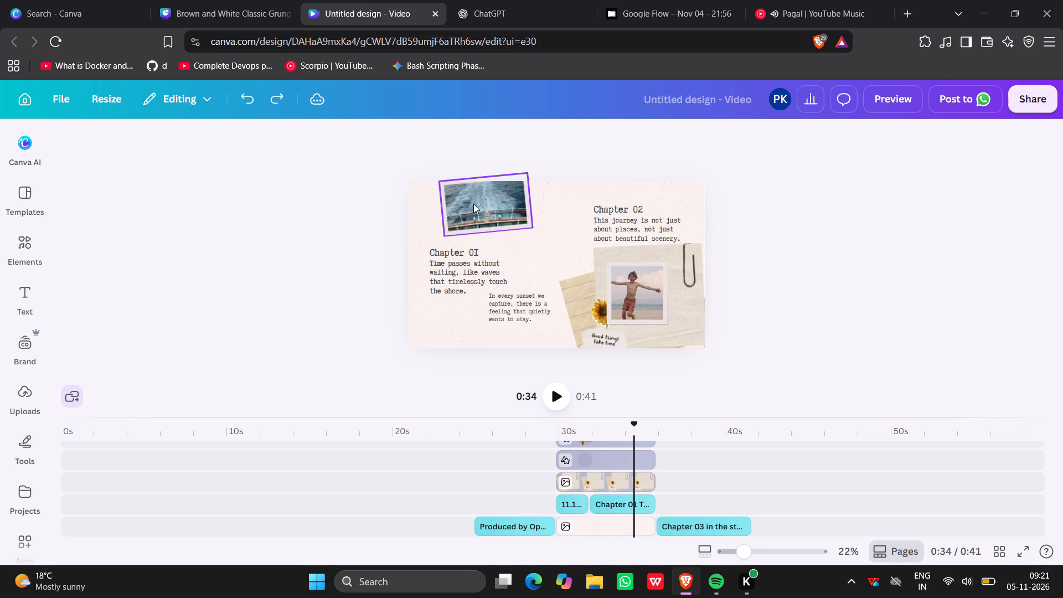
Nudge the ship photo slightly down onto the page and shift the "Chapter 02" text slightly up.
drag(473, 203, 471, 213)
click(856, 202)
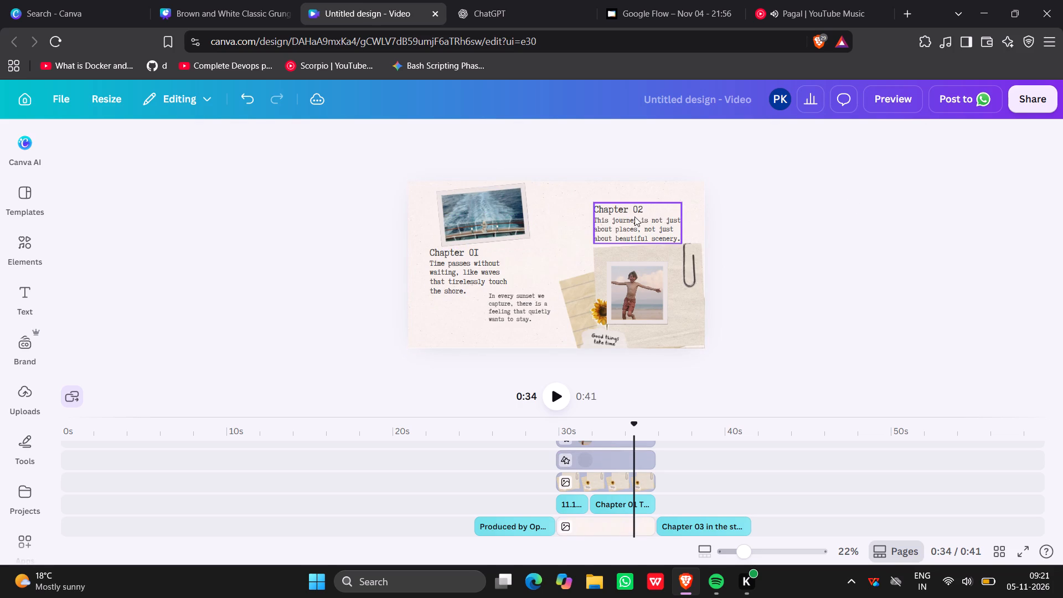
drag(631, 224, 631, 219)
click(842, 200)
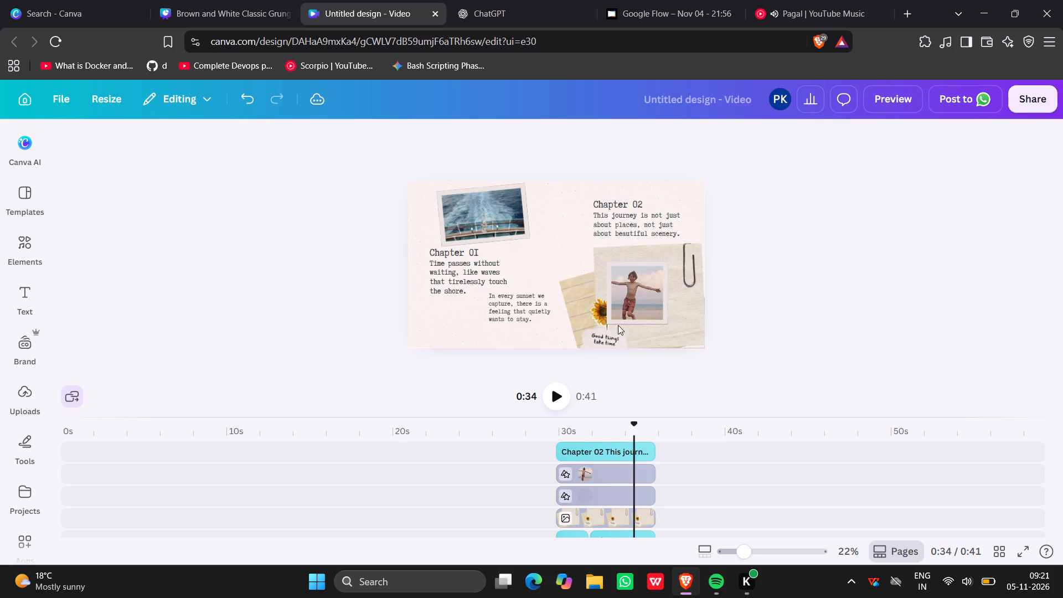
Examine the timeline layers and the frames around the "Chapter 01" section, between about 31 and 34 seconds.
scroll(544, 478, down, 2)
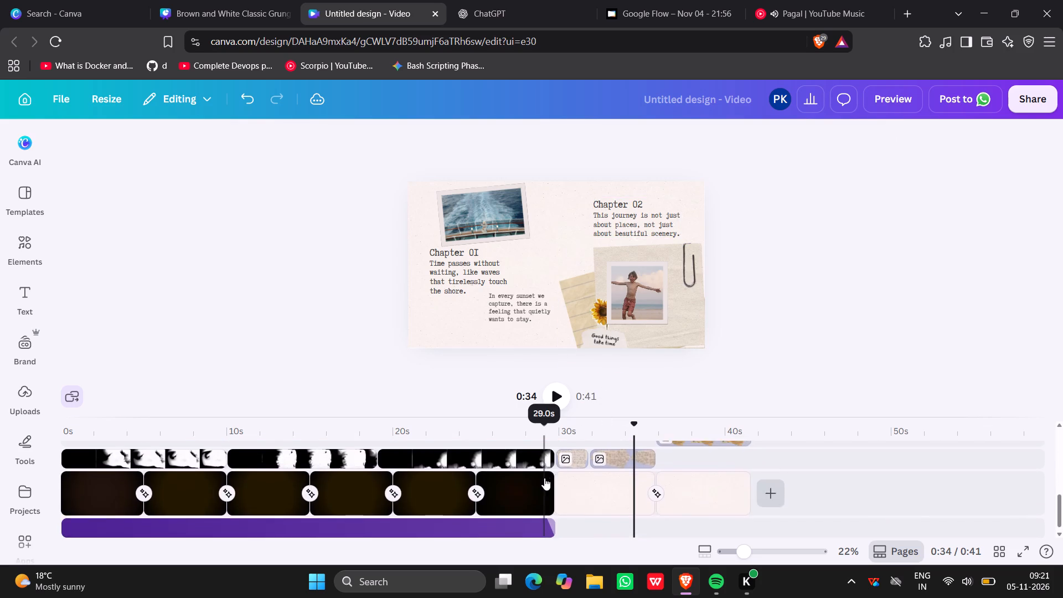
scroll(544, 478, up, 1)
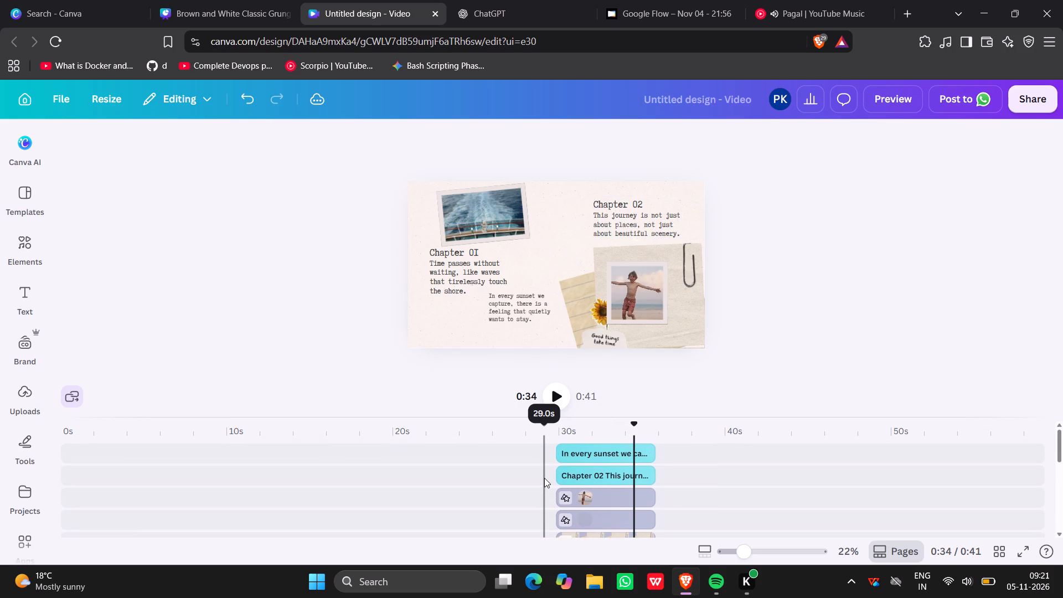
scroll(544, 478, down, 2)
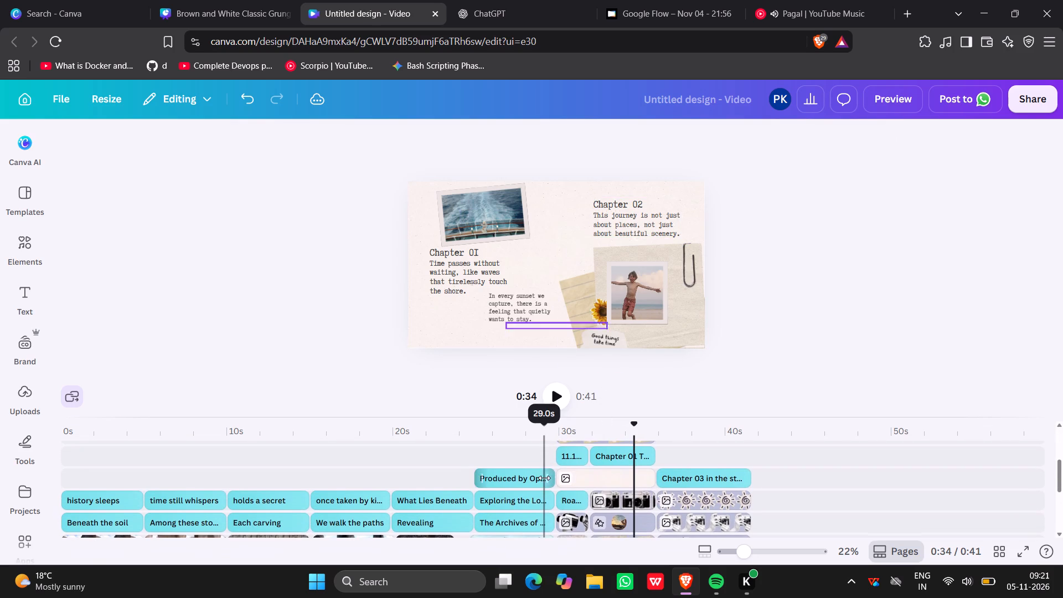
scroll(571, 508, down, 1)
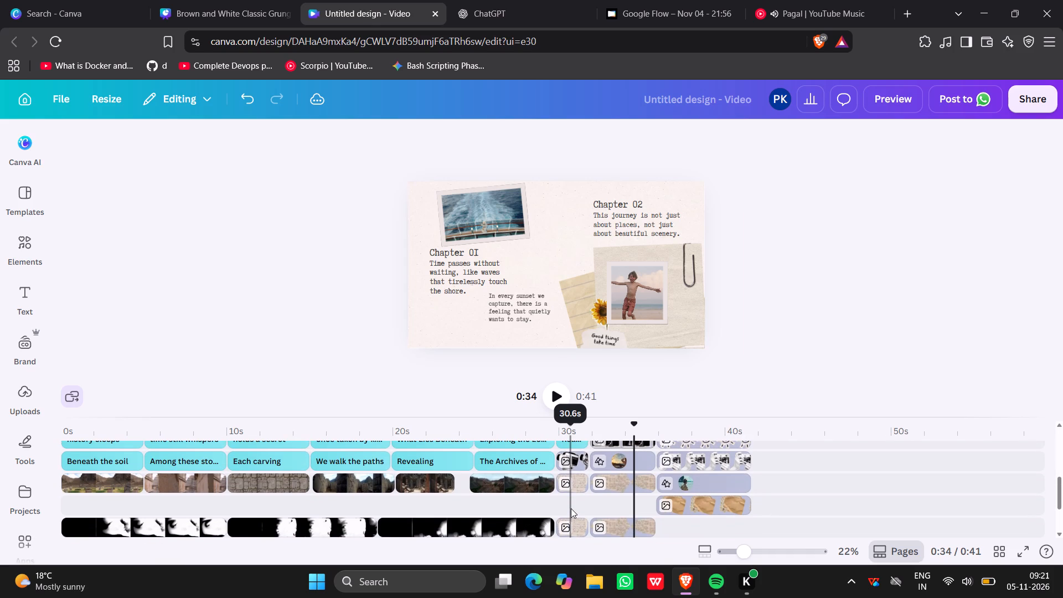
click(622, 505)
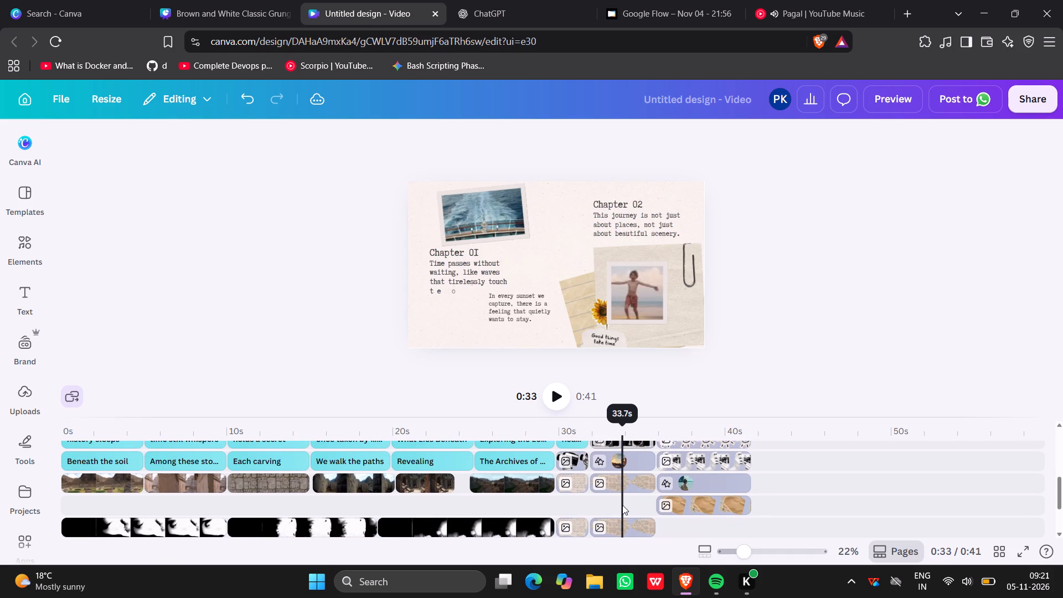
click(608, 501)
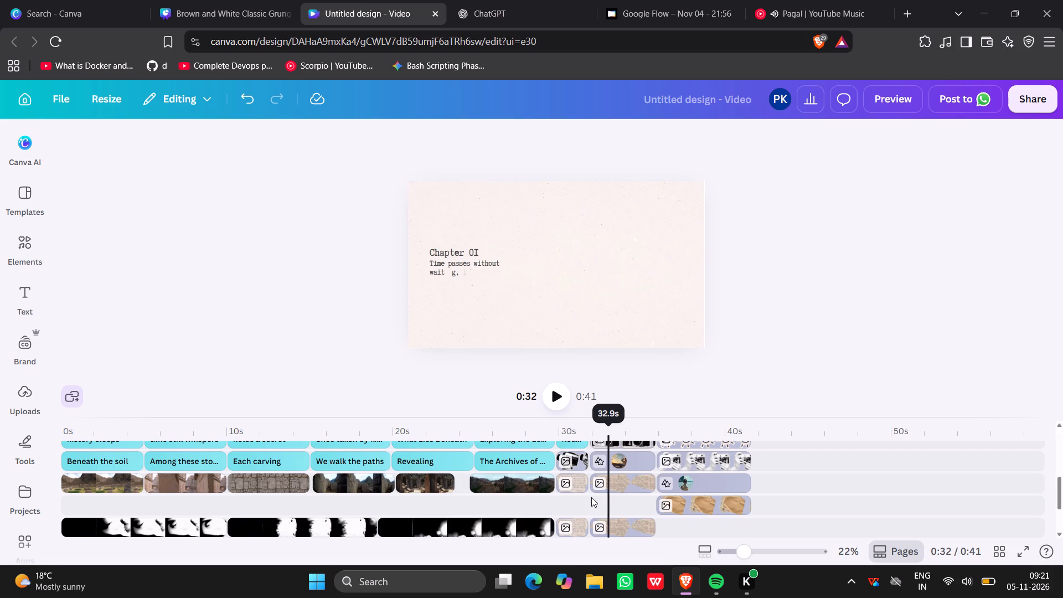
click(591, 497)
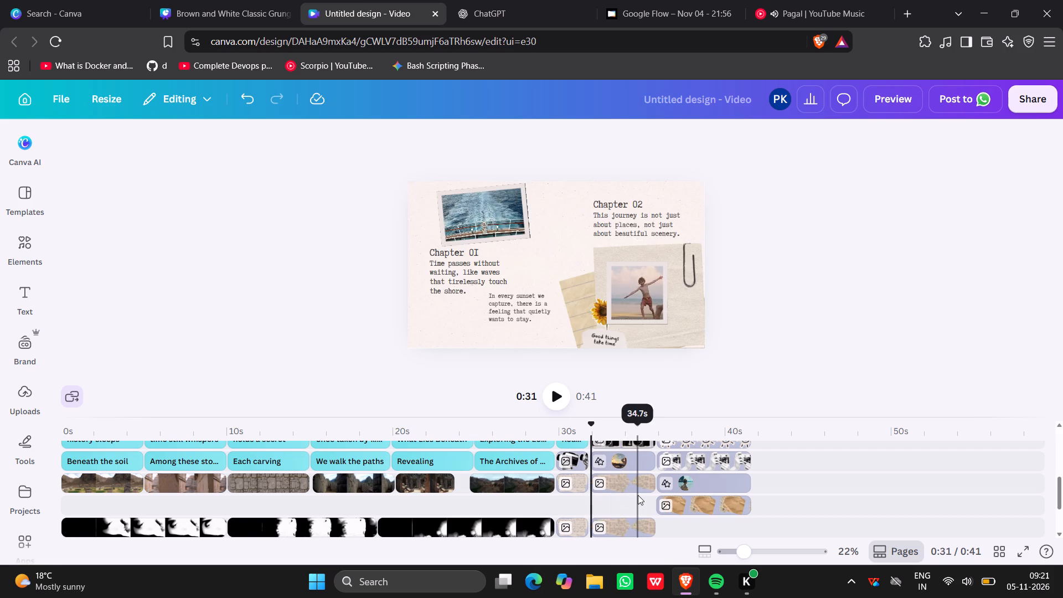
click(587, 482)
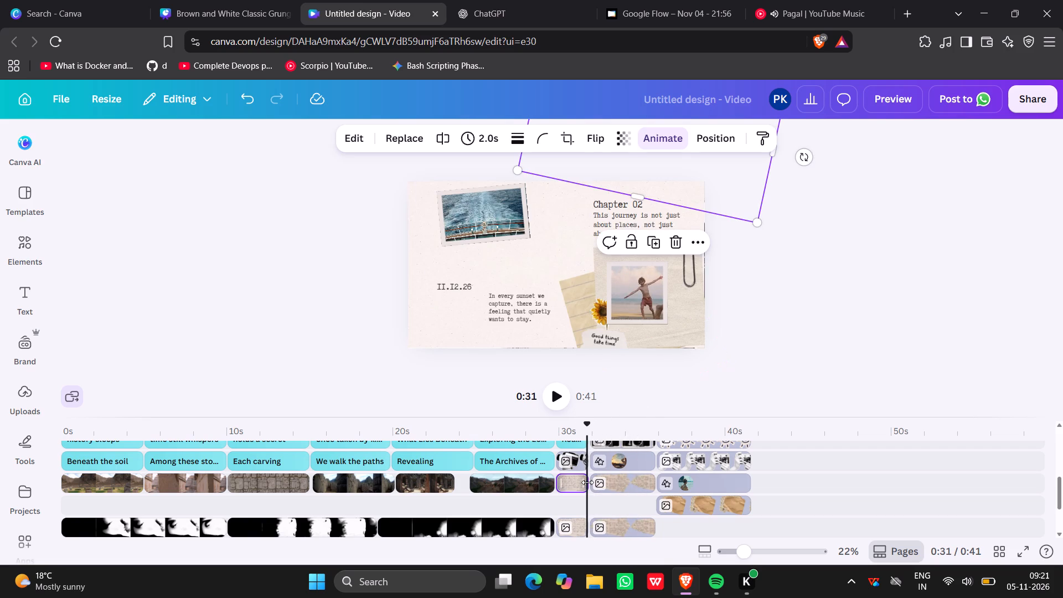
click(575, 482)
click(575, 482)
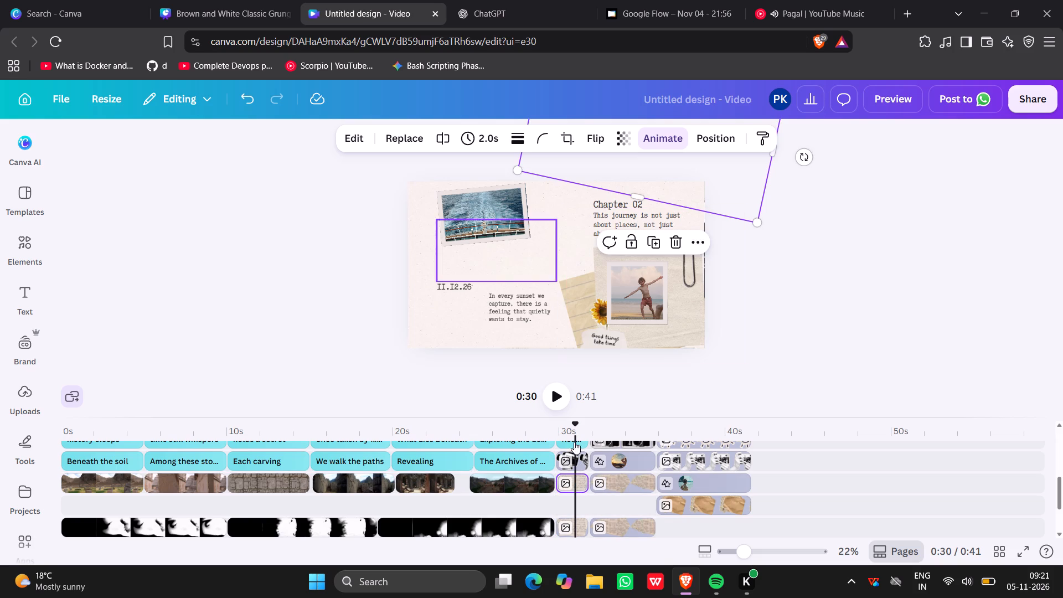
Scrub the playhead from about 31 to 39 seconds to review the chapter pages through "Chapter 03".
drag(575, 437, 581, 437)
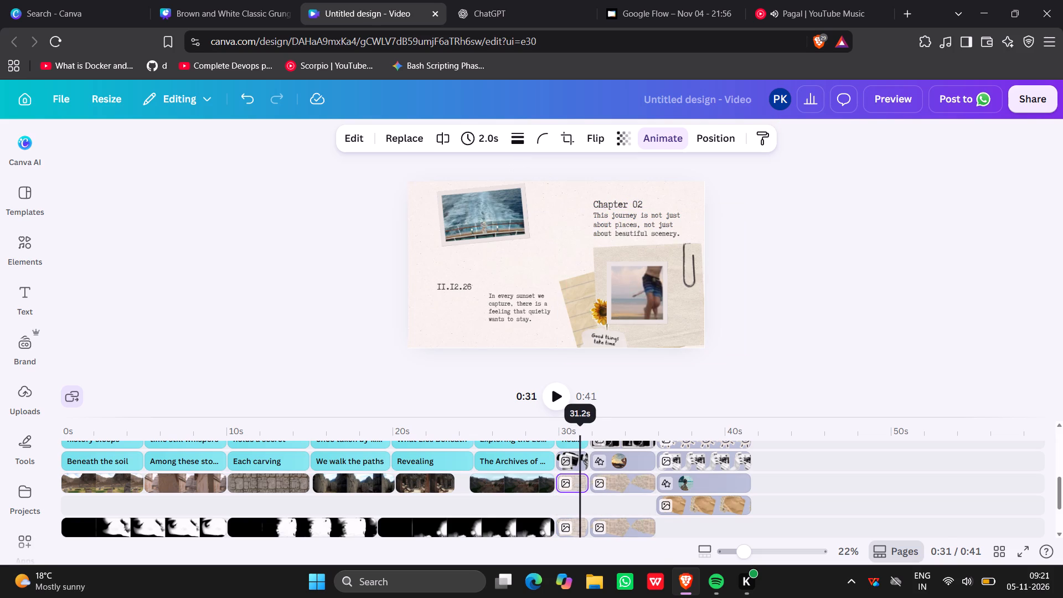
drag(581, 437, 595, 436)
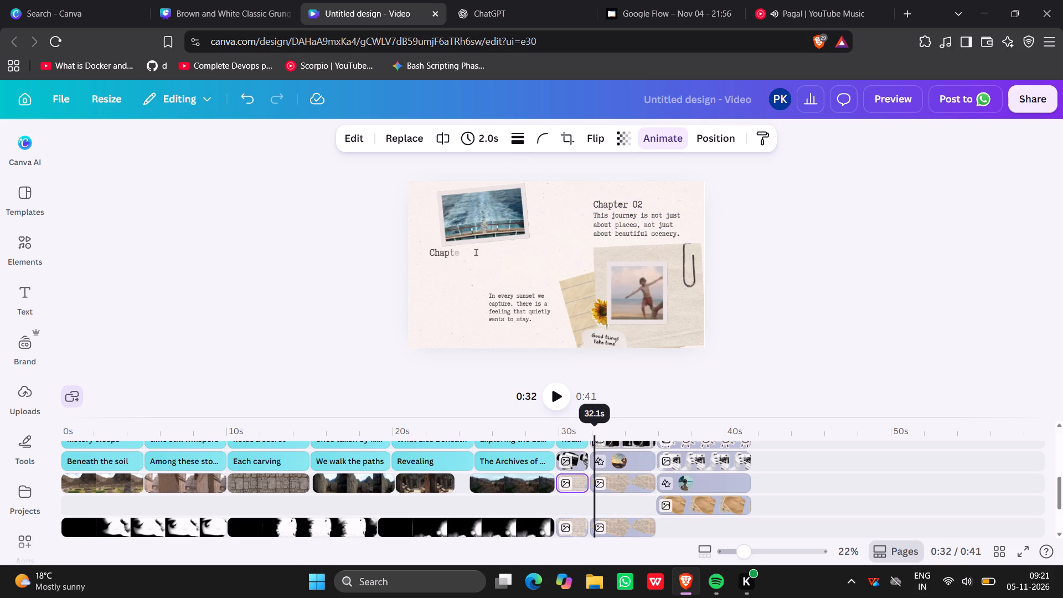
drag(595, 436, 617, 440)
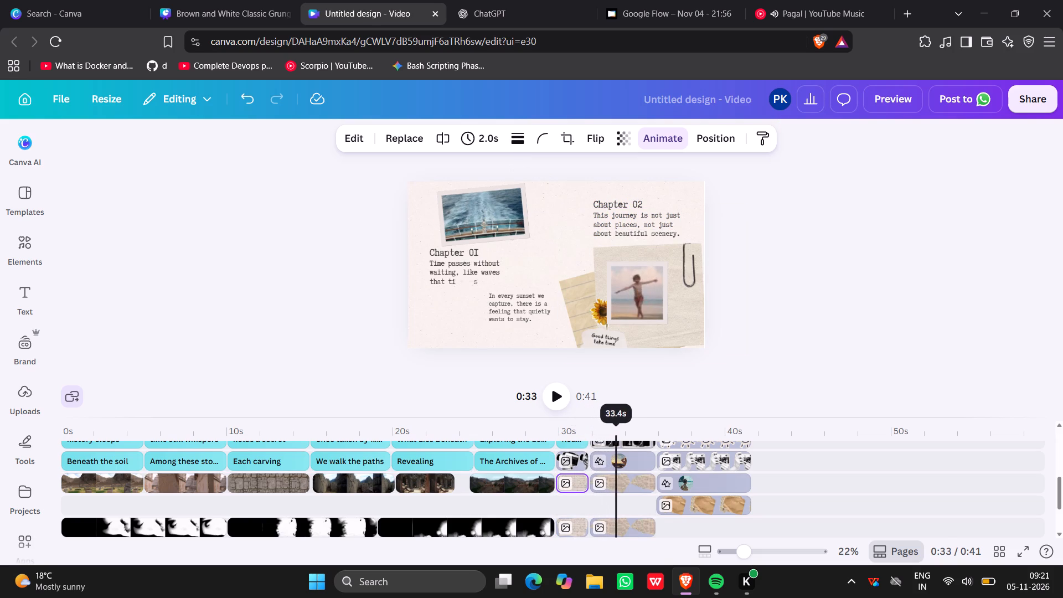
drag(617, 440, 674, 439)
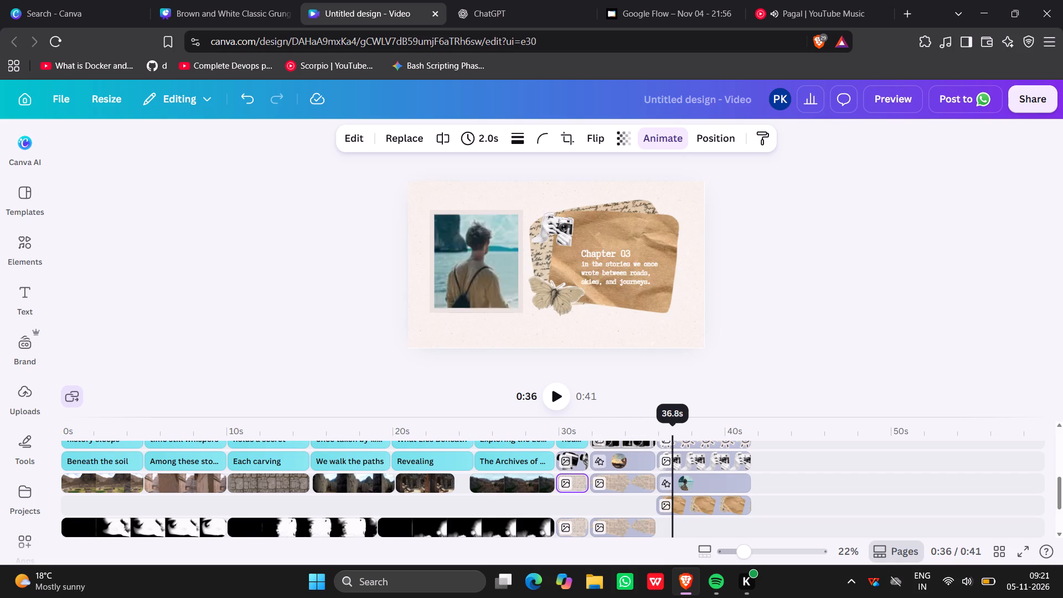
drag(674, 439, 711, 435)
click(802, 312)
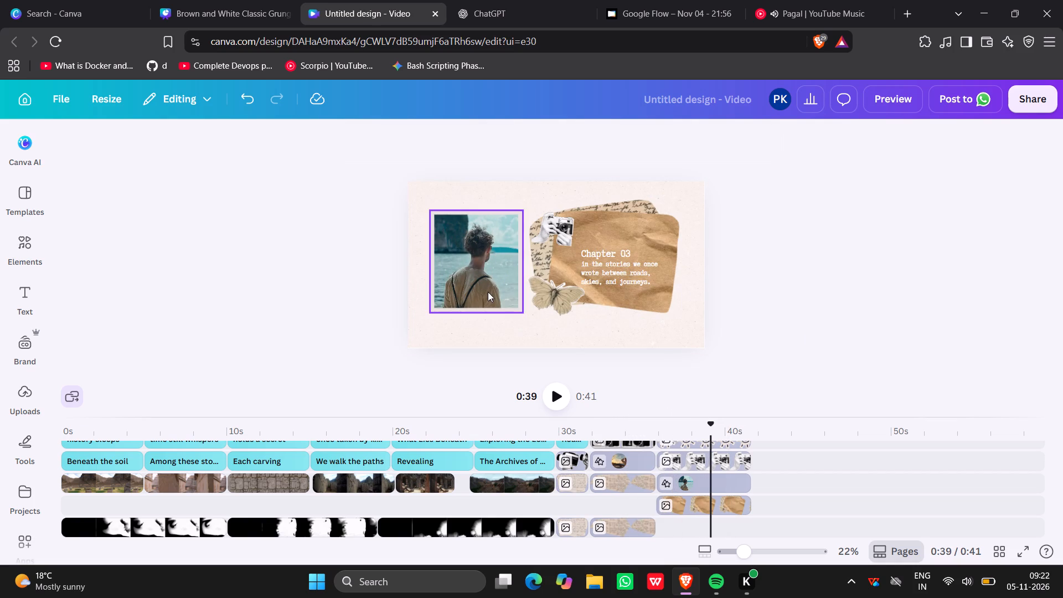
Delete the small spiral graphic near the lower corner of the man's photo on the "Chapter 03" page.
drag(524, 311, 524, 312)
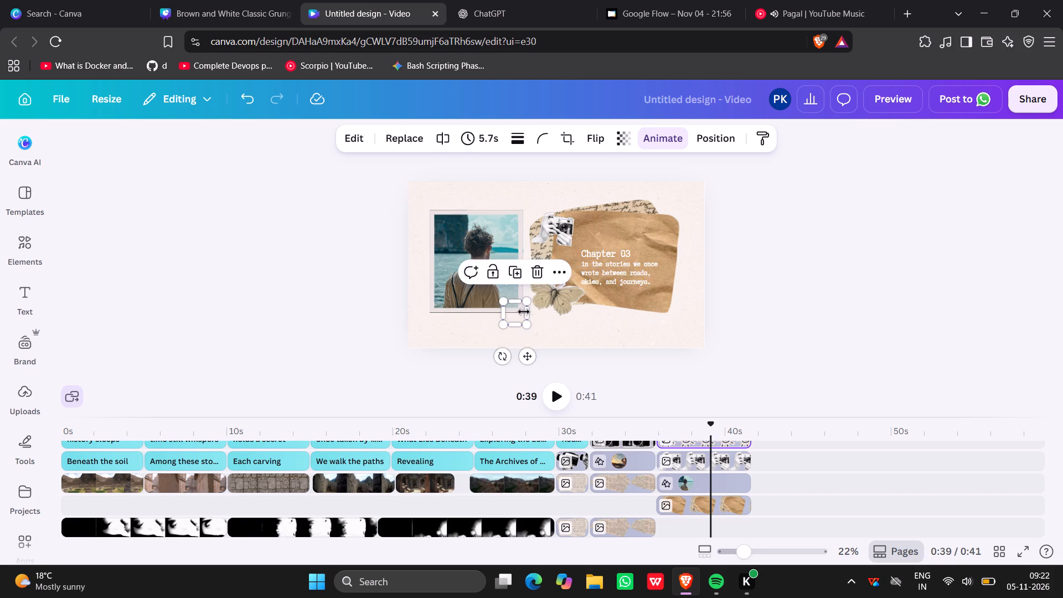
drag(524, 312, 541, 331)
click(788, 315)
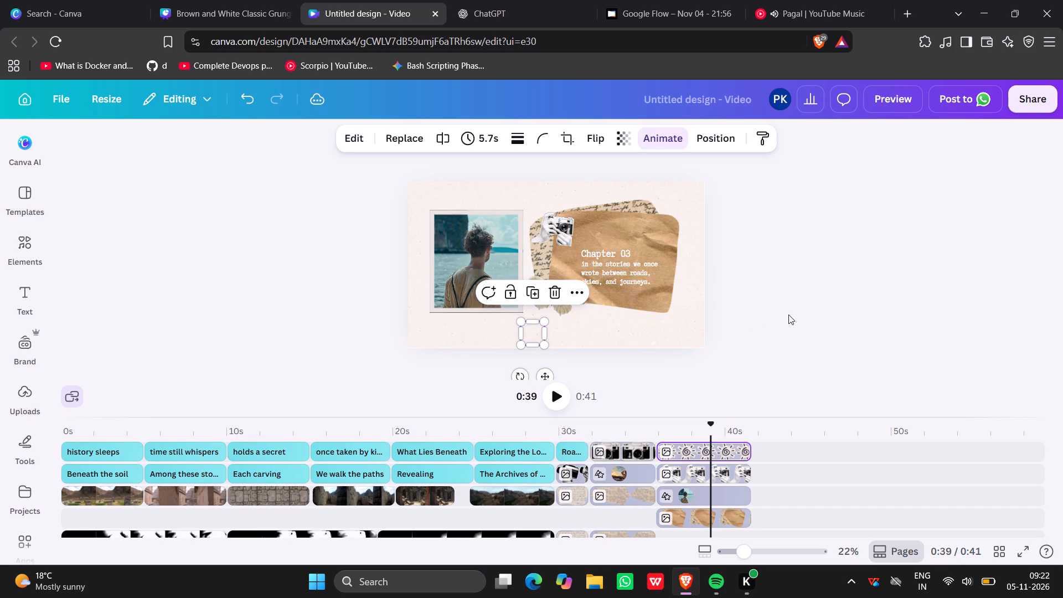
click(532, 333)
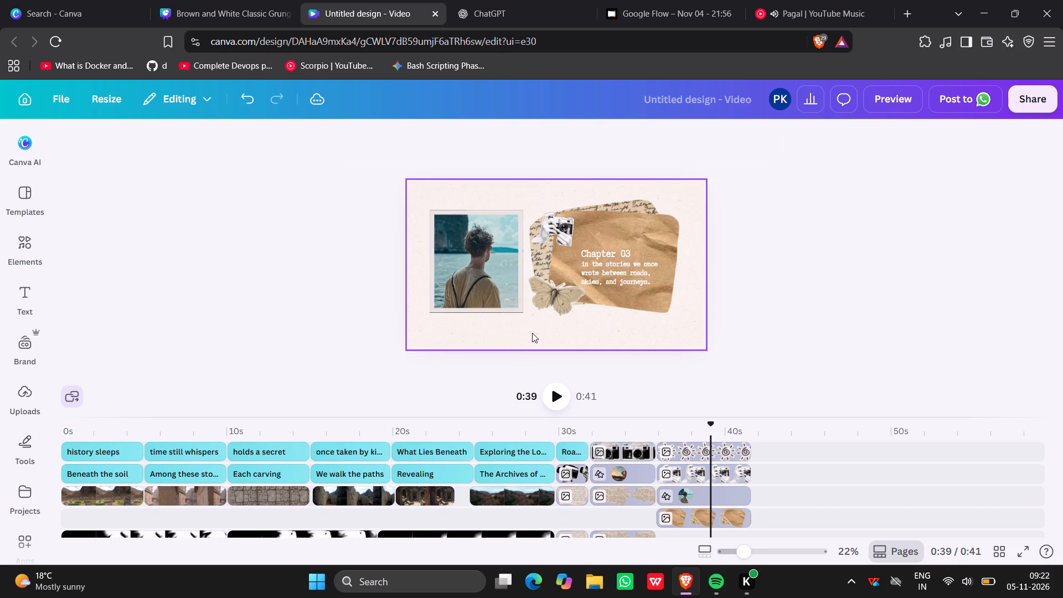
key(BackSpace)
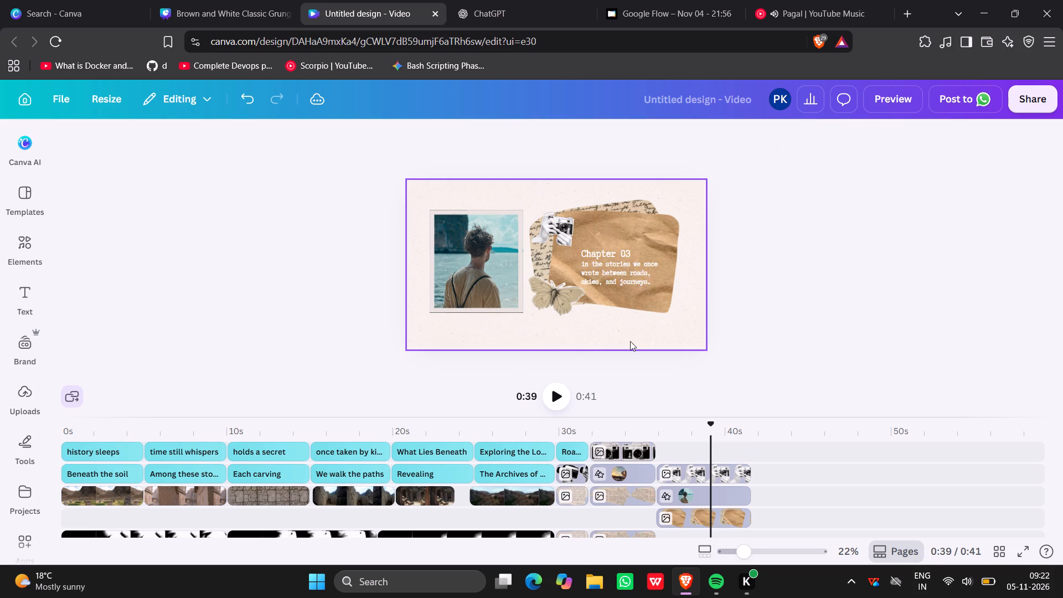
Move the "Chapter 03" text slightly higher on the brown crumpled paper.
click(629, 271)
drag(629, 271, 623, 251)
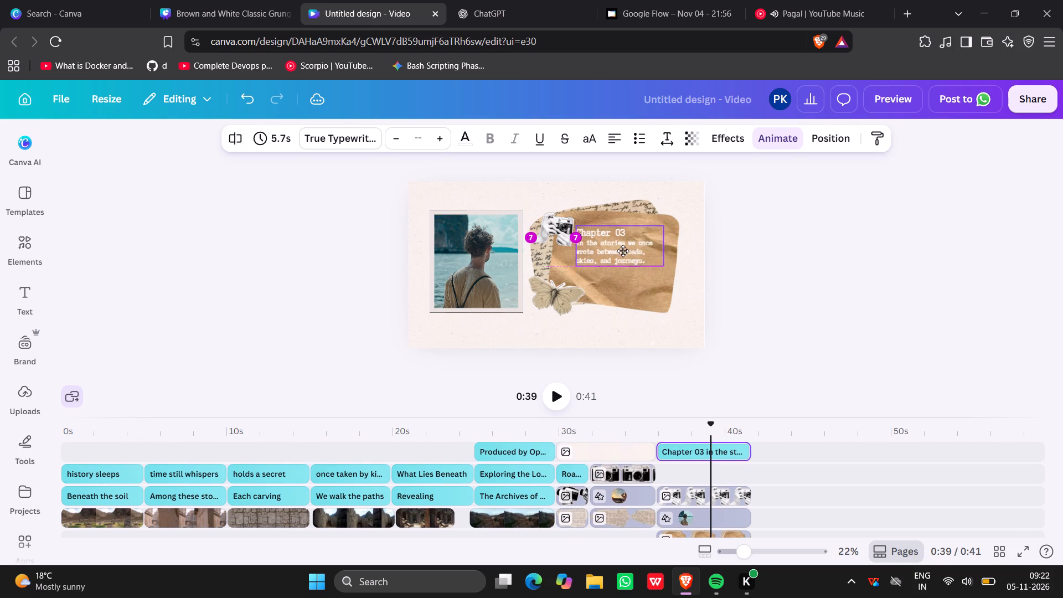
drag(623, 251, 629, 255)
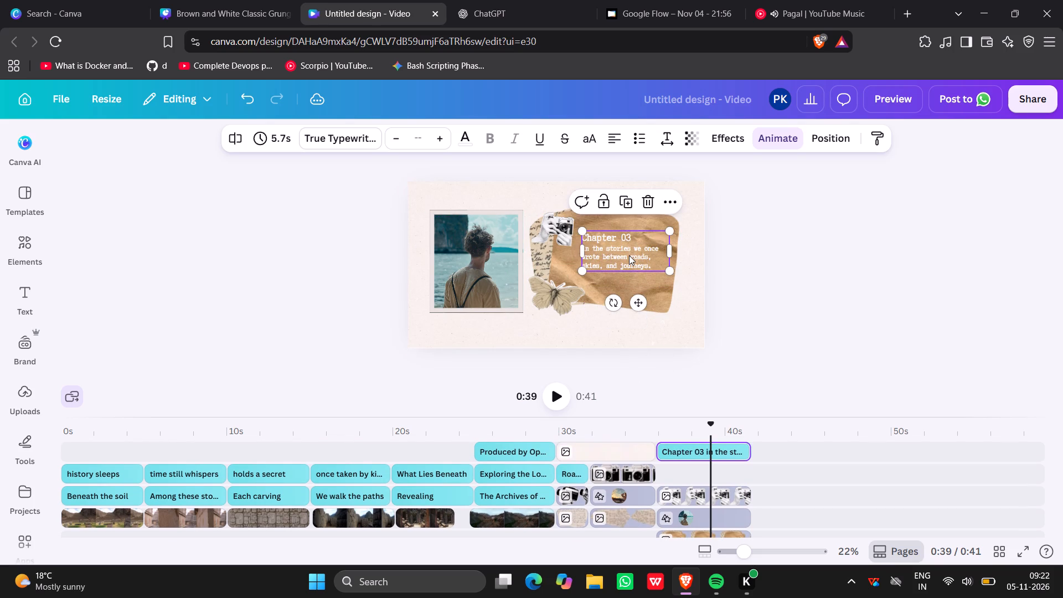
click(553, 181)
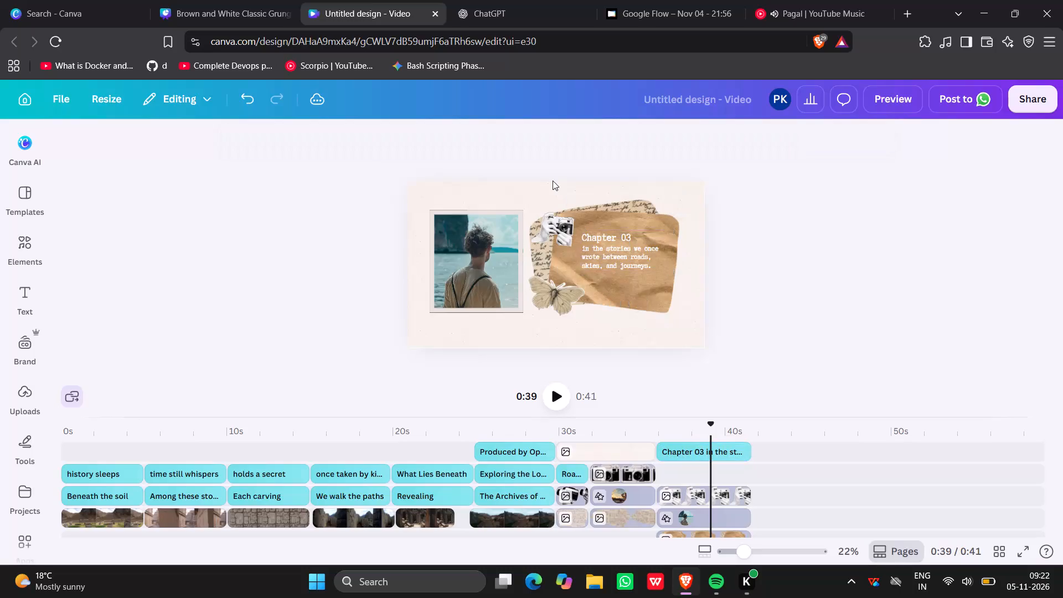
Select the brown paper collage, camera photo and "Chapter 03" text together and shift them slightly right and up, away from the man's photo.
drag(541, 198, 644, 271)
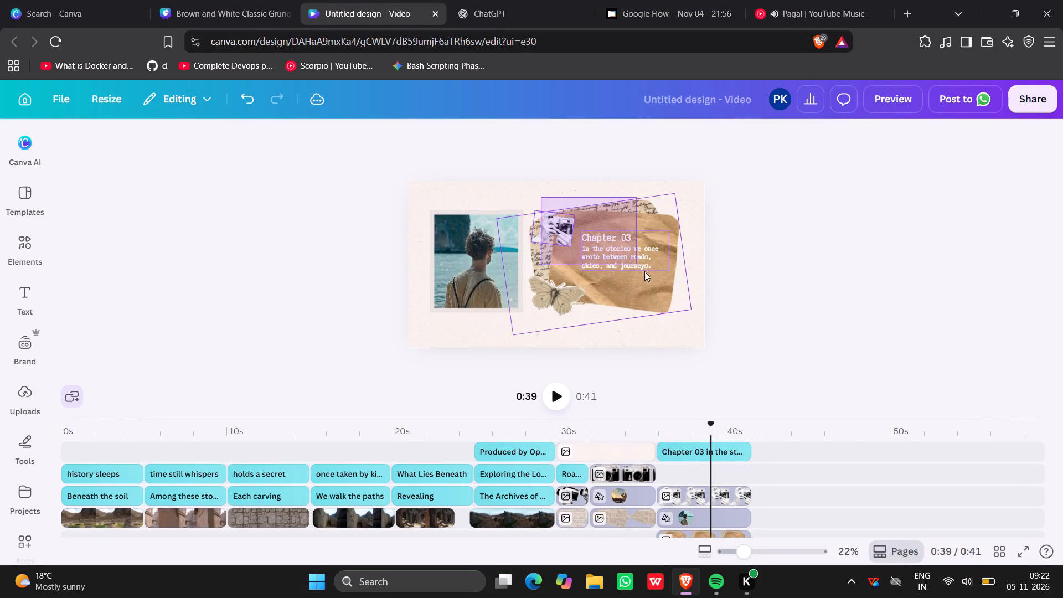
drag(644, 271, 649, 288)
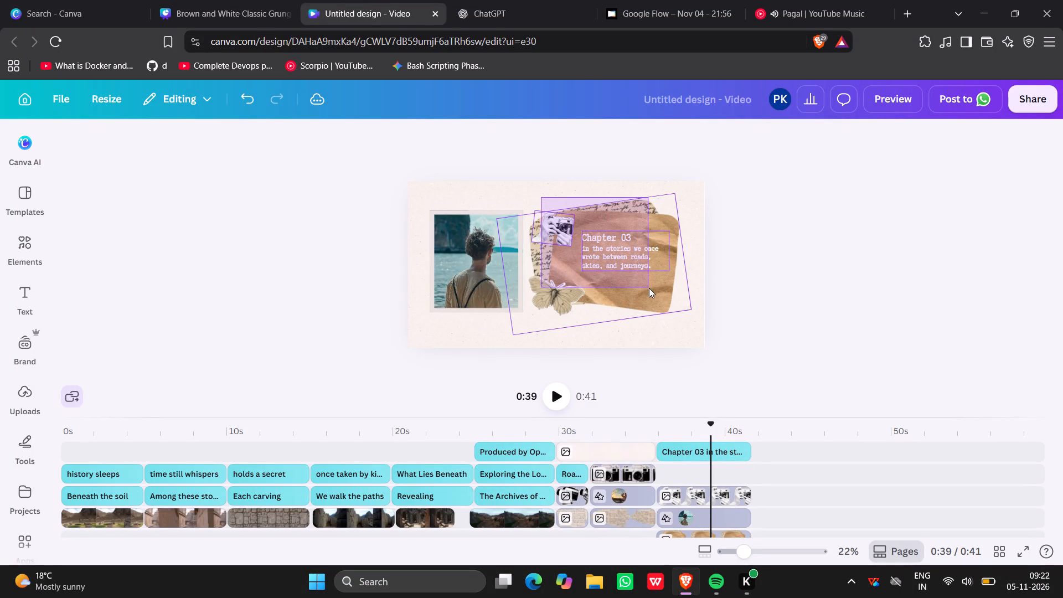
drag(649, 288, 649, 297)
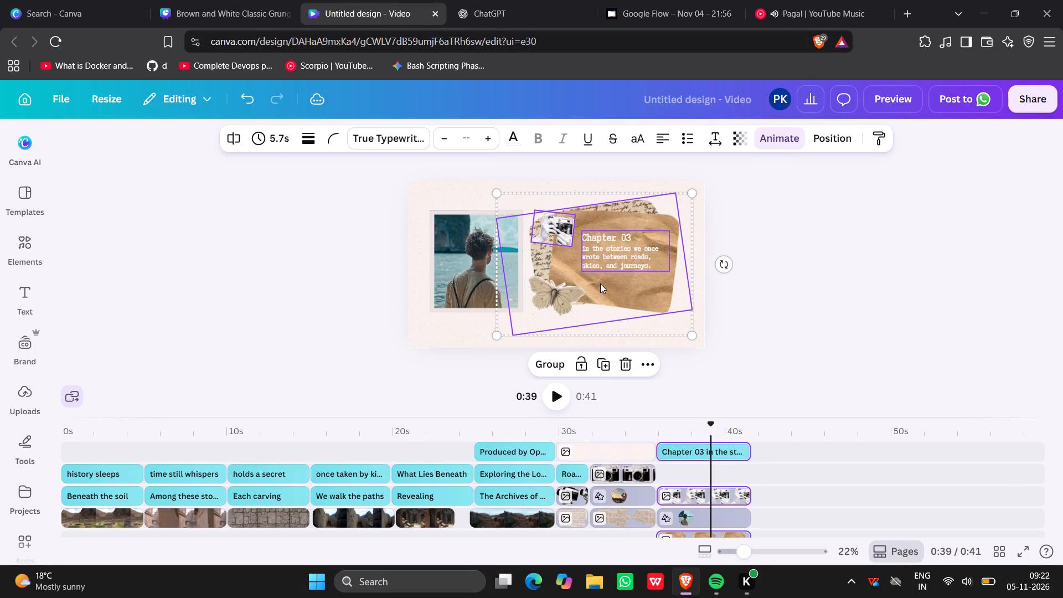
drag(601, 285, 615, 261)
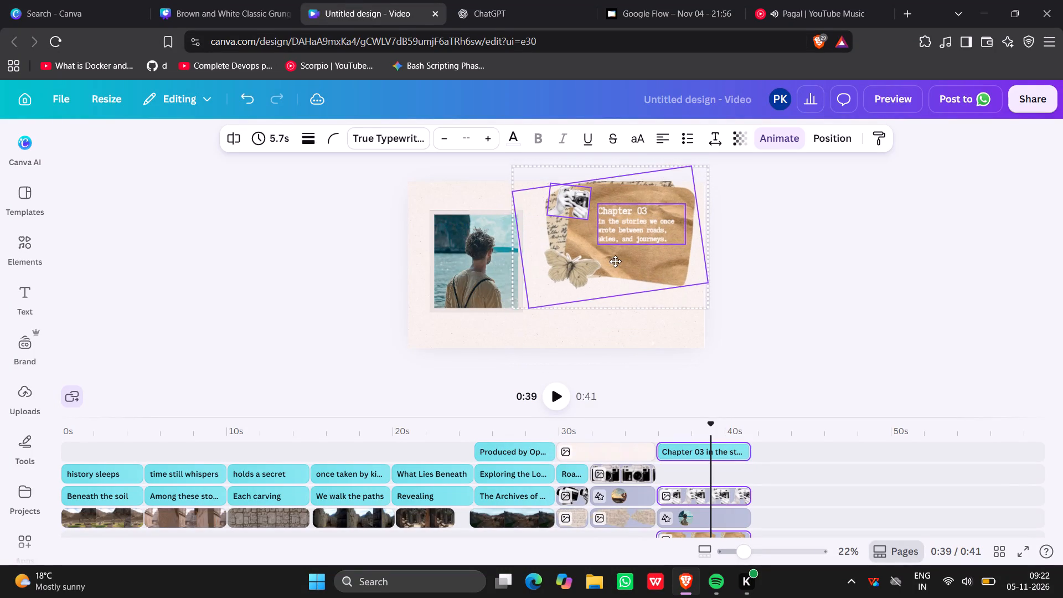
drag(615, 261, 612, 283)
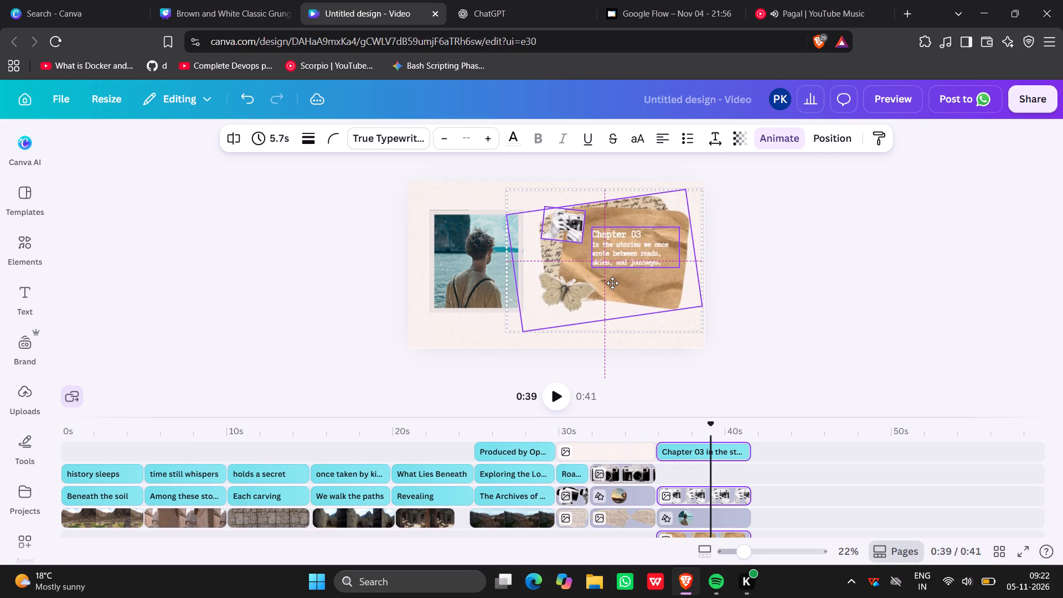
drag(612, 283, 612, 282)
click(876, 243)
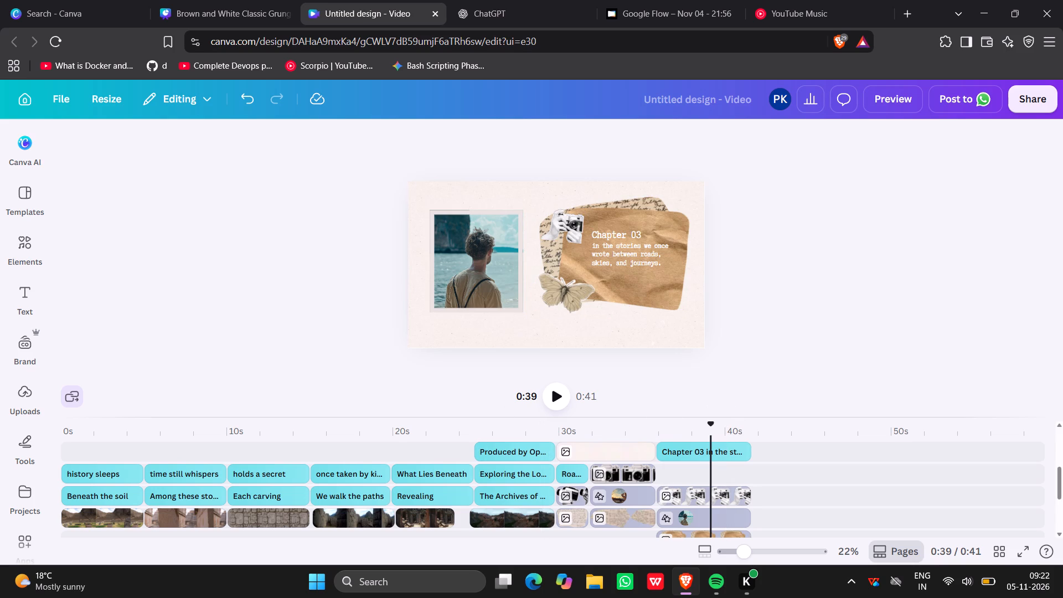
Scrub back and forth through the "Chapter 03" page to the end of the video to review it.
drag(710, 436, 723, 439)
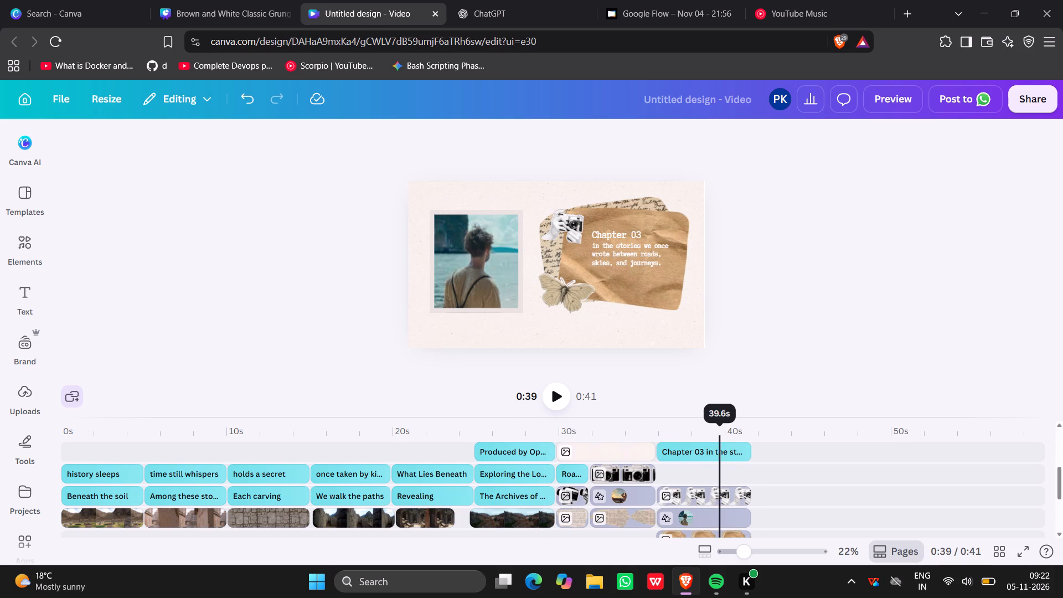
drag(723, 439, 742, 448)
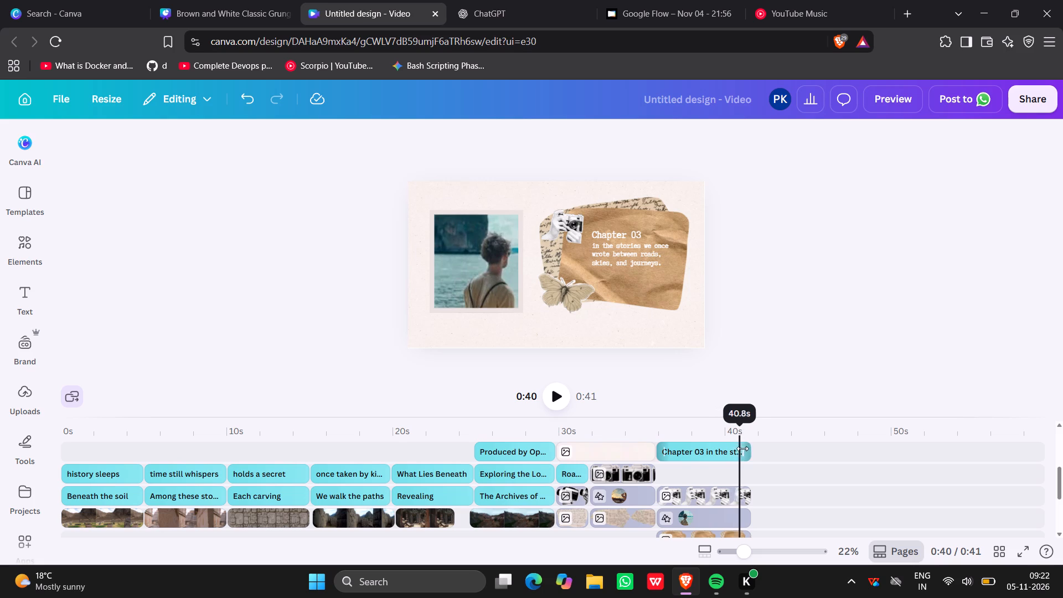
drag(742, 448, 632, 459)
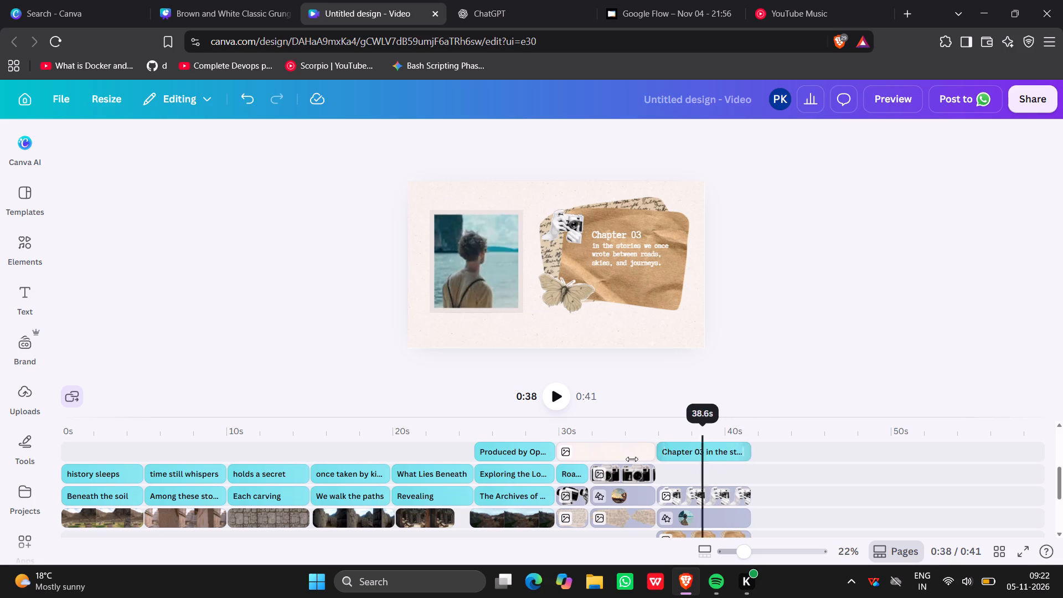
drag(632, 459, 756, 475)
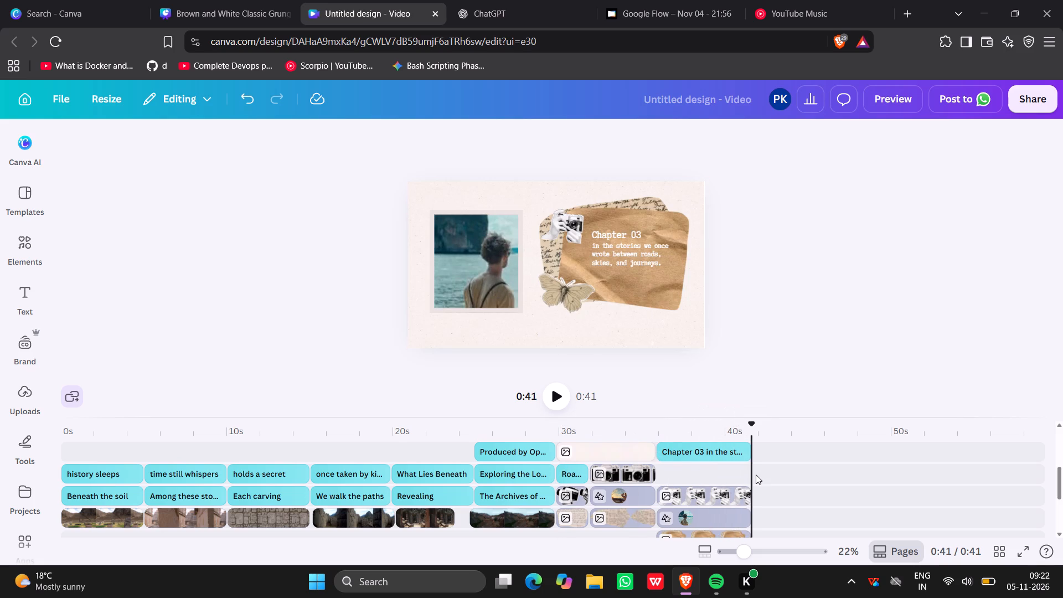
Move the playhead back to the very start of the opening "History Sleeps" page.
scroll(217, 478, right, 9)
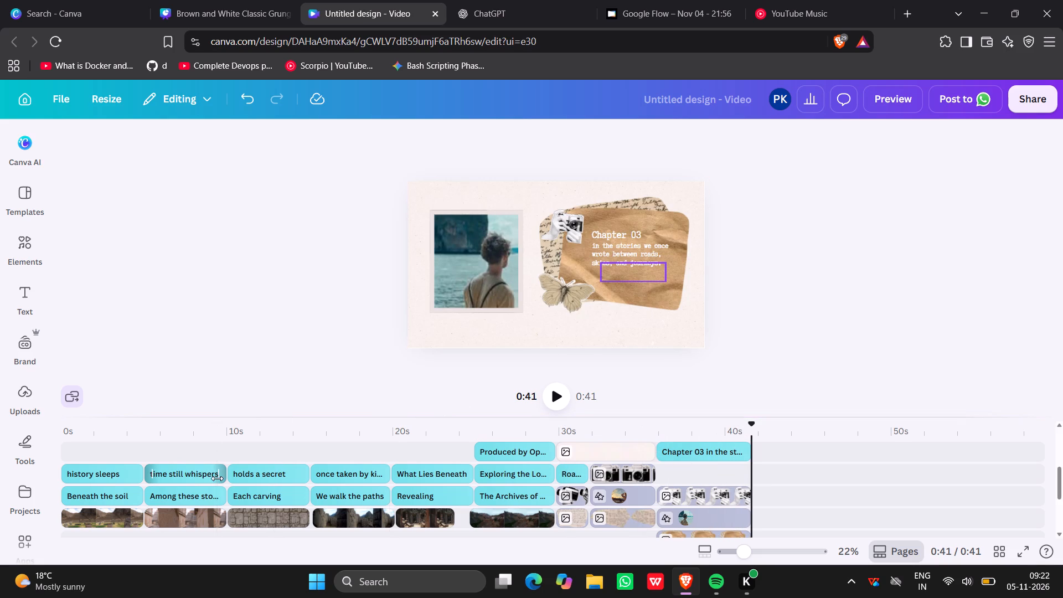
scroll(217, 478, right, 2)
scroll(223, 509, down, 1)
scroll(223, 509, right, 3)
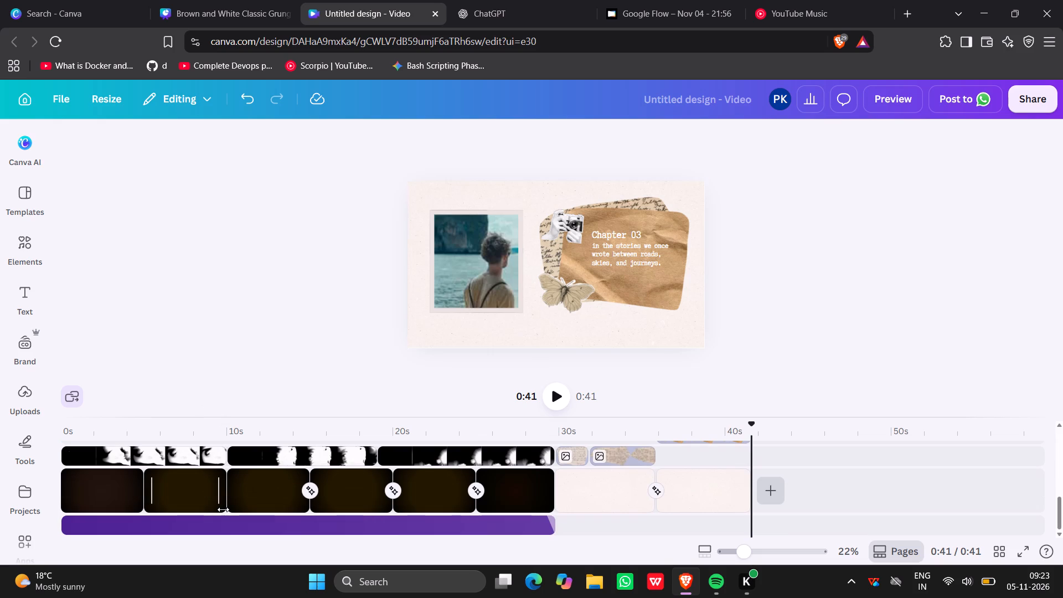
scroll(223, 509, right, 9)
scroll(318, 486, right, 4)
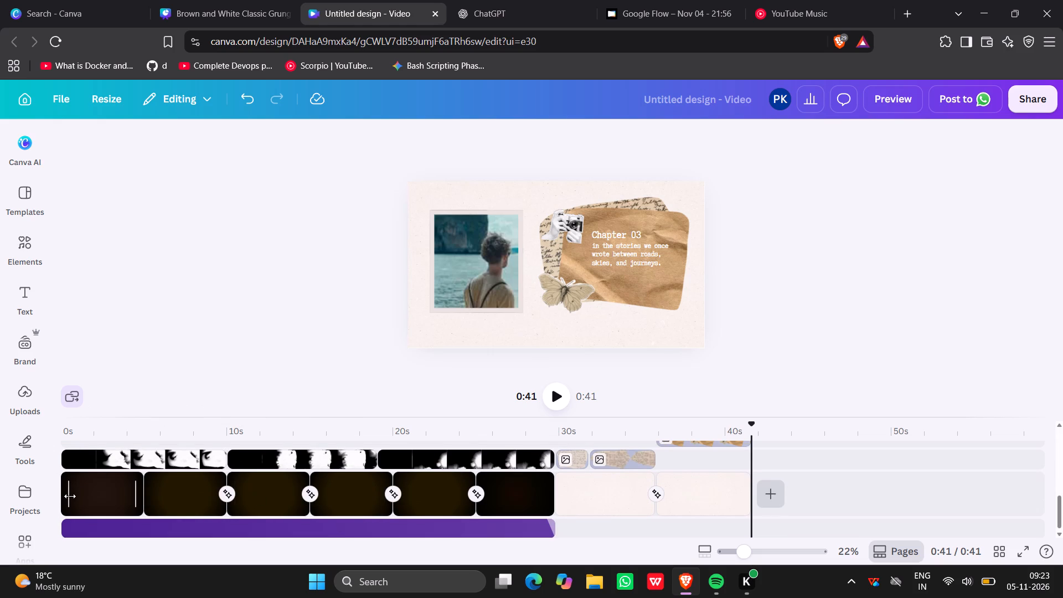
scroll(70, 496, right, 8)
key(Left)
click(70, 496)
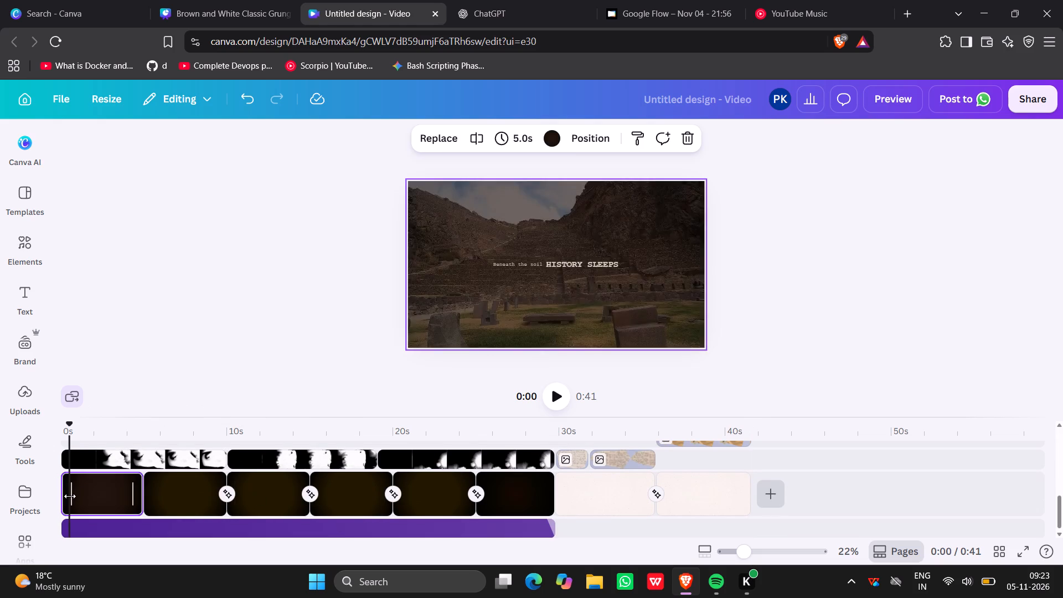
key(Left)
key(Left)
key(Left)
key(Left)
key(Left)
key(Left)
key(Left)
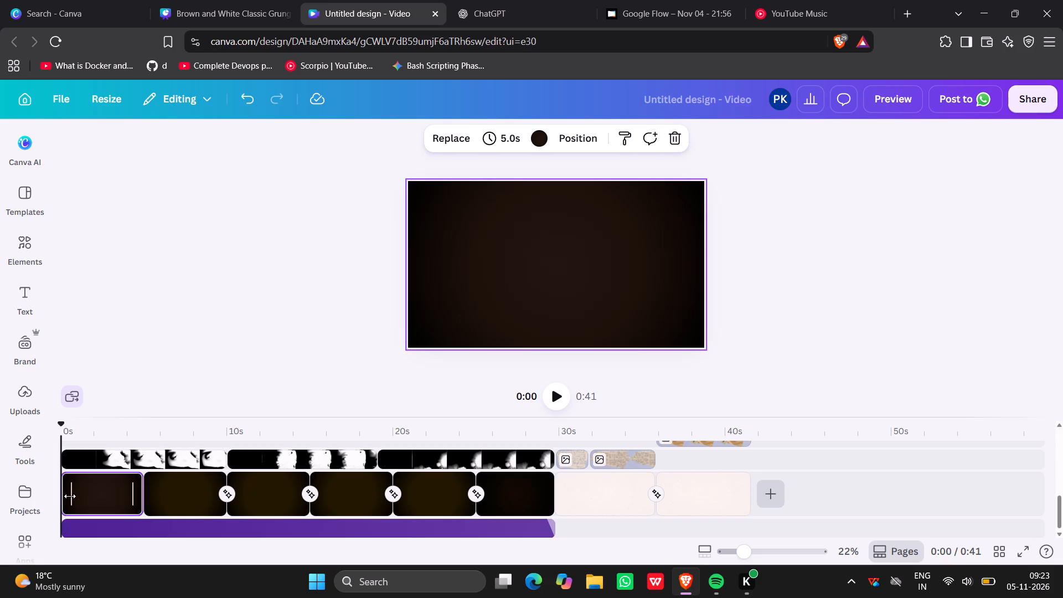
key(Left)
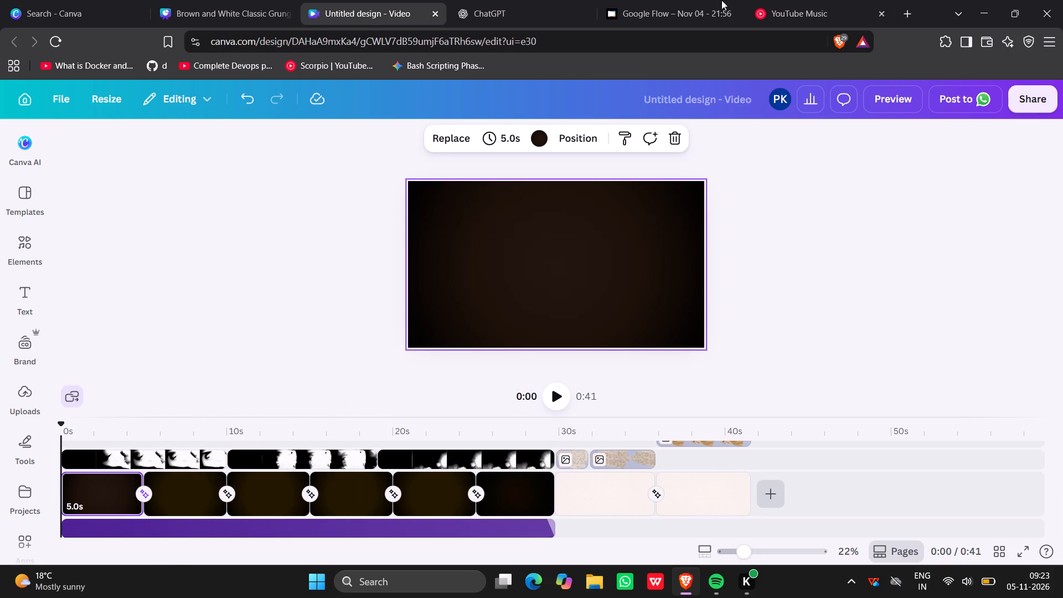
Switch to YouTube Music, open its Home page, and return to the Canva video design.
click(827, 1)
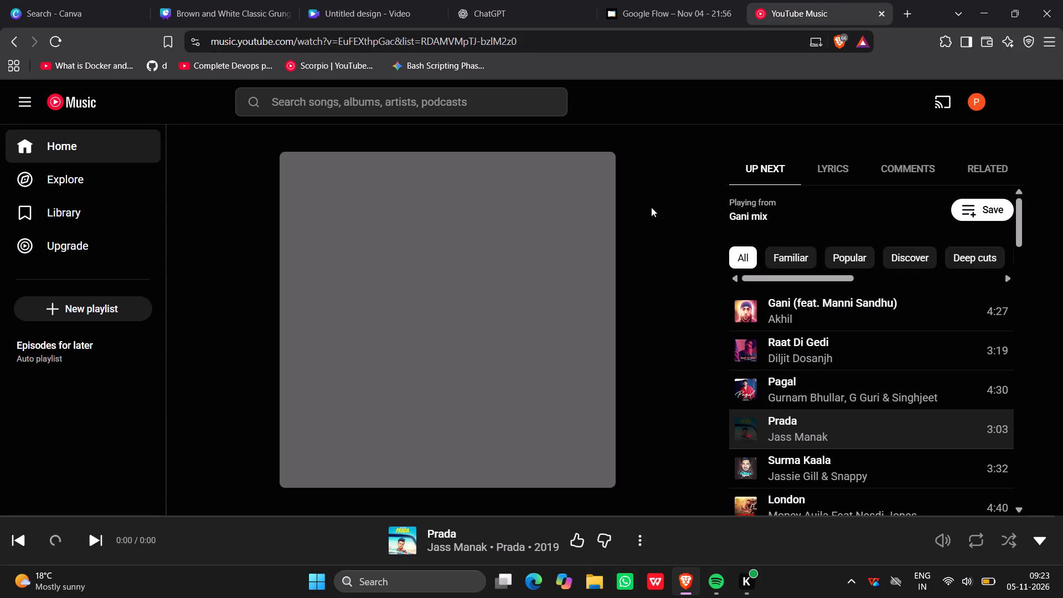
click(87, 147)
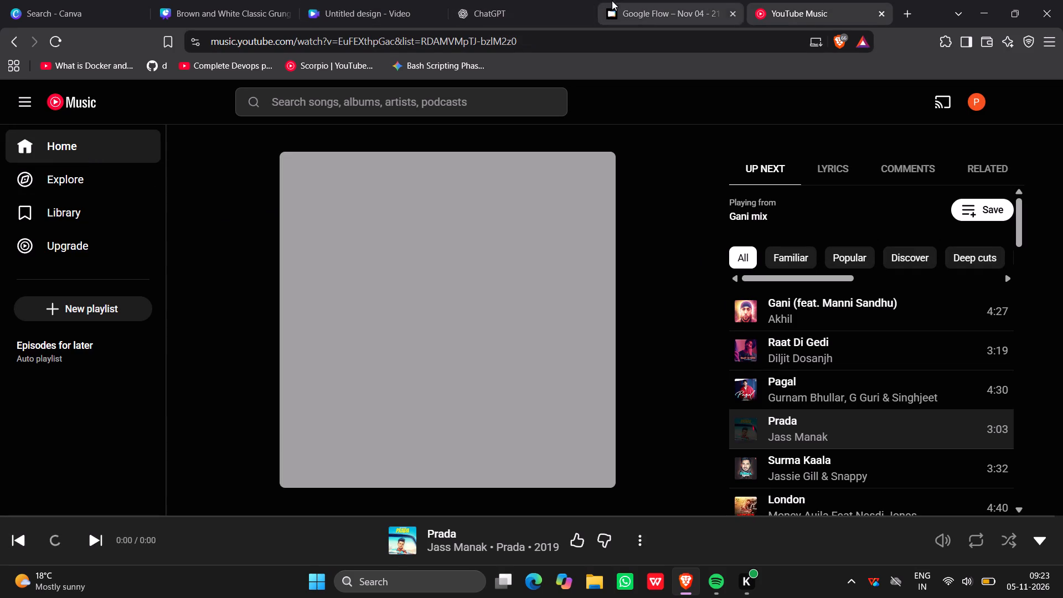
click(355, 13)
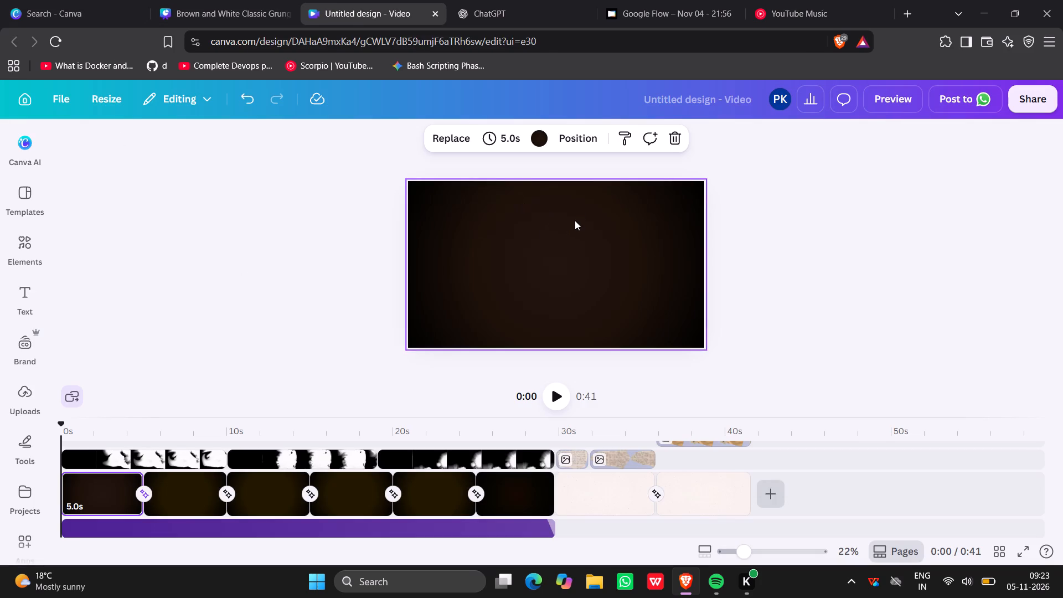
Save the video design.
key(ctrl+s)
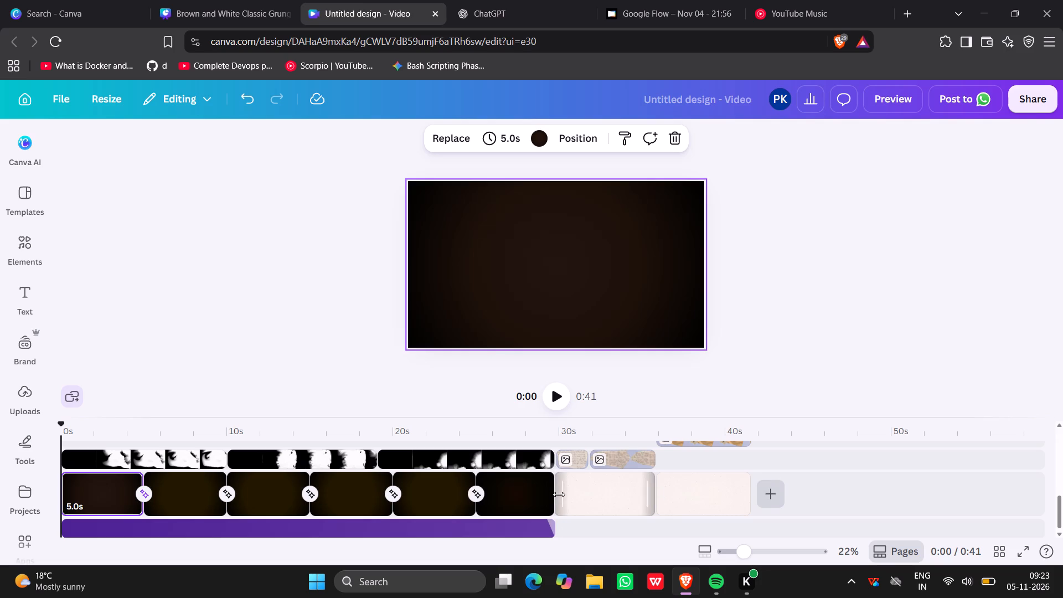
Jump to the "Chapter 03" page at about 38.6 s and look over its timeline tracks.
click(703, 494)
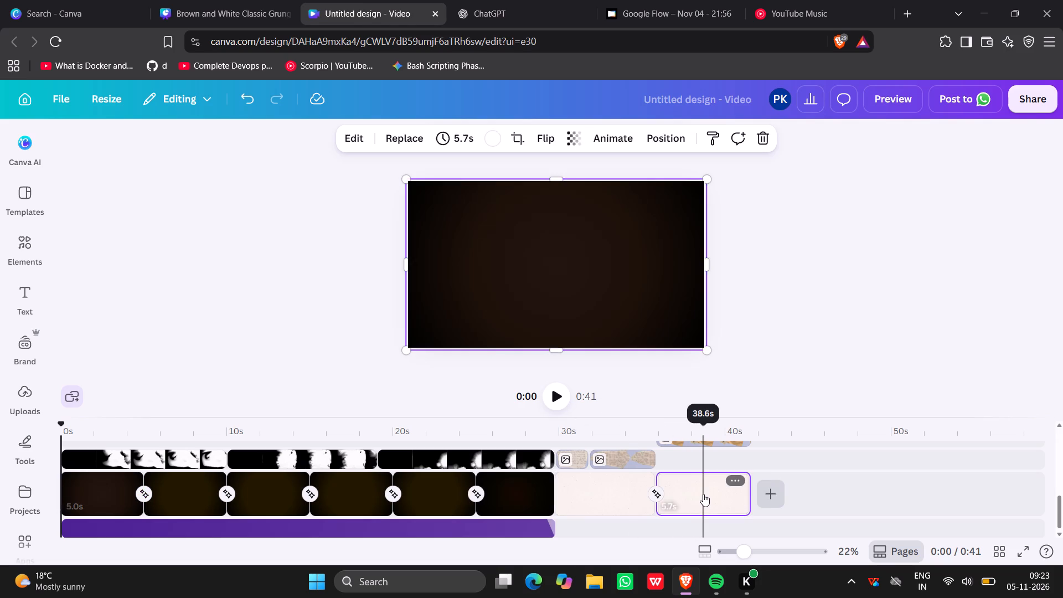
scroll(629, 512, up, 1)
scroll(629, 512, down, 1)
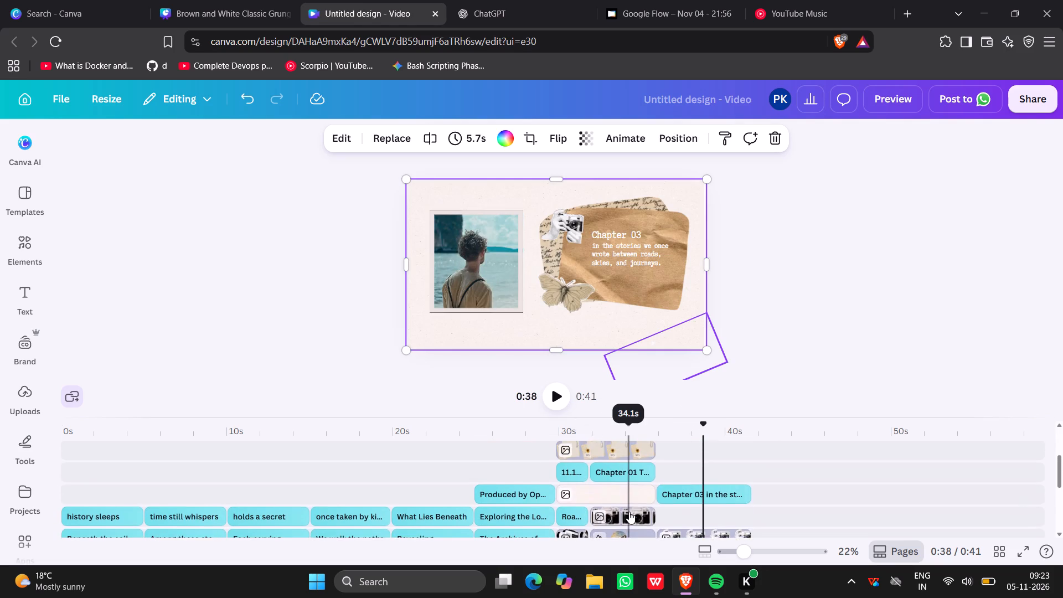
scroll(629, 512, down, 2)
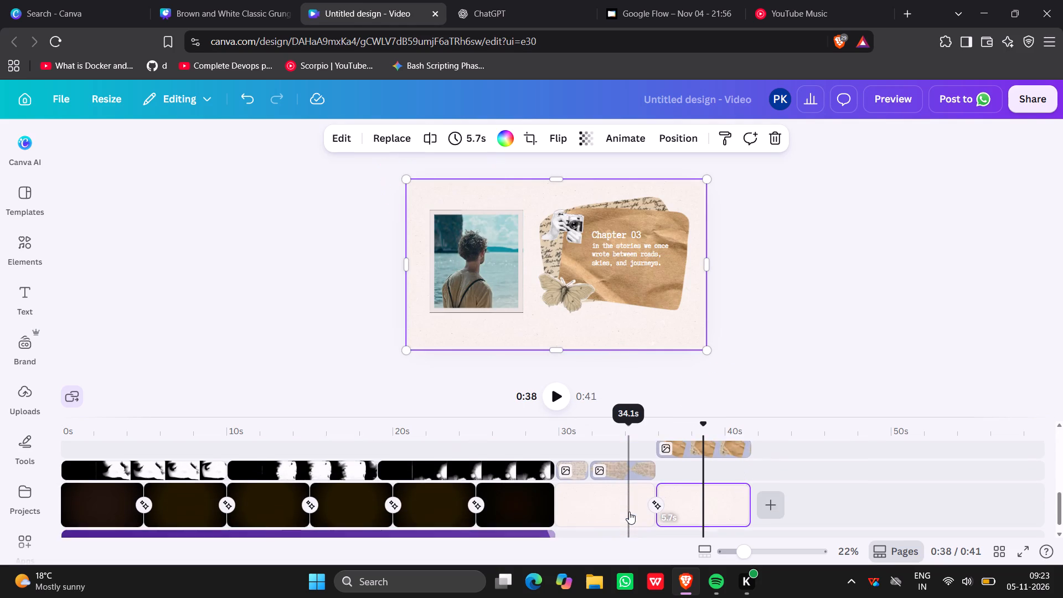
scroll(629, 512, down, 1)
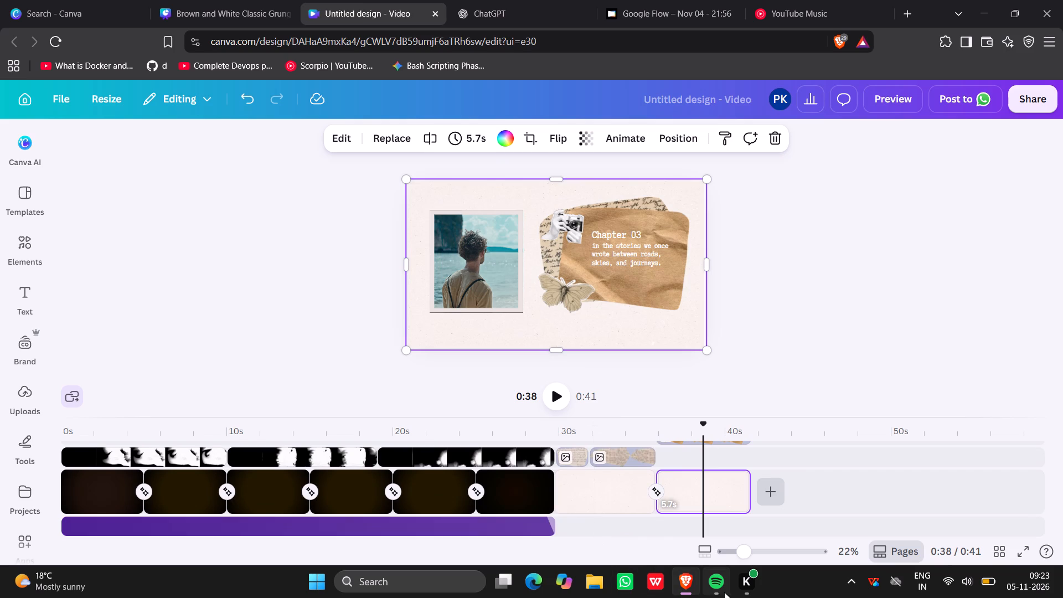
Switch to YouTube Music, retry loading its Home page, and return to the Canva video design.
click(763, 5)
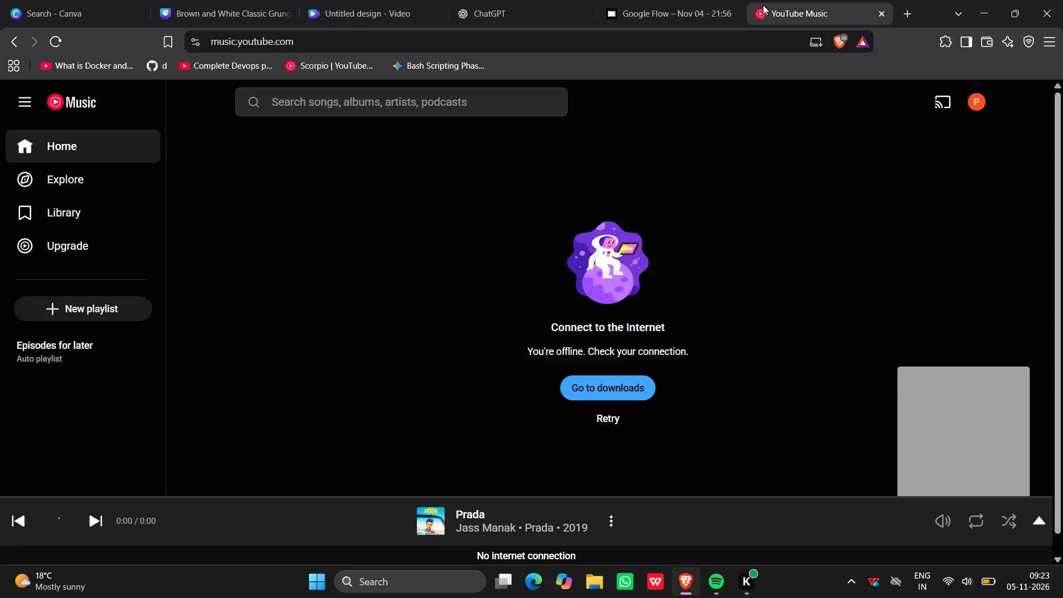
click(618, 411)
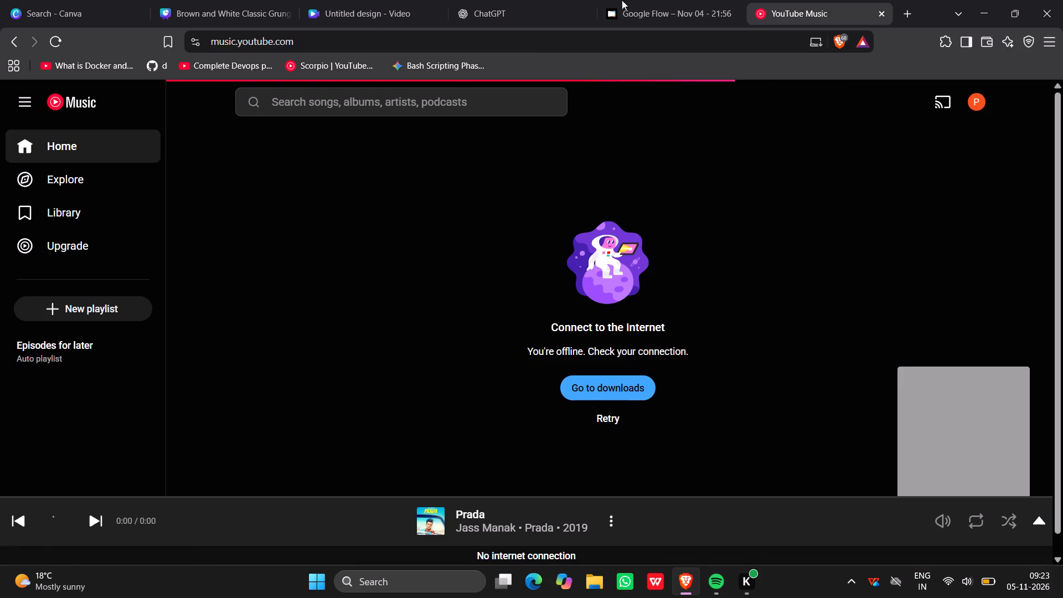
click(345, 0)
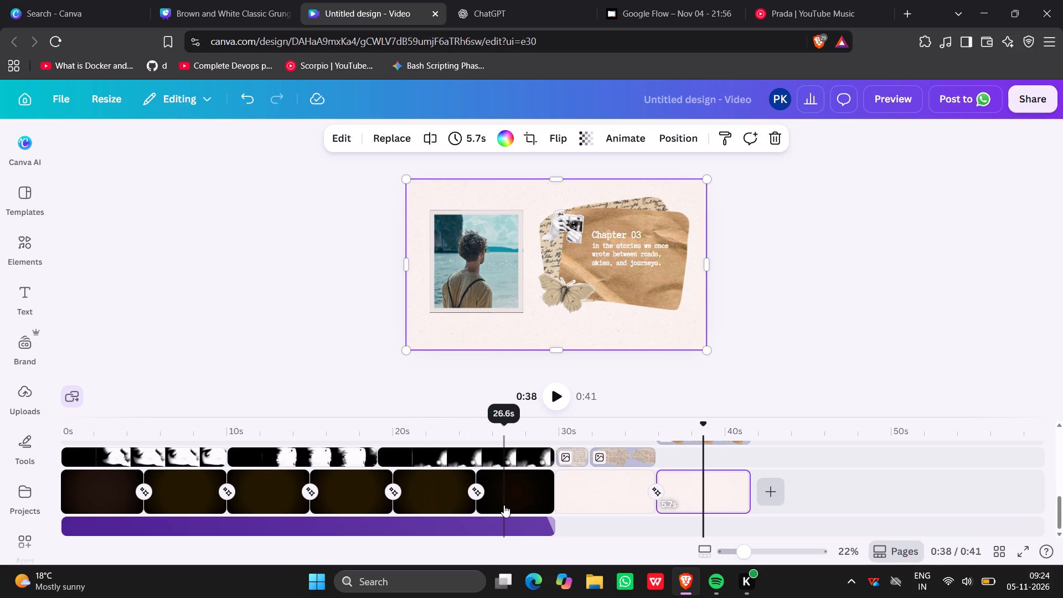
Play the "Chapter 03" page through to the end of the video.
click(556, 400)
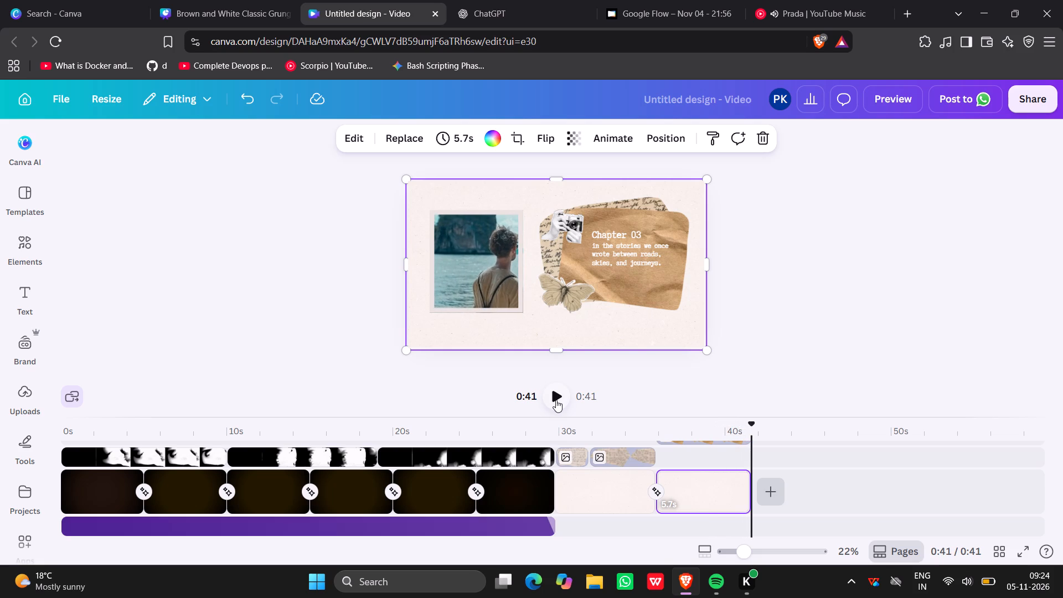
Review the opening pages from "History Sleeps" through "Exploring the Lost Temples of Northline" and back by playing and scrubbing.
click(122, 489)
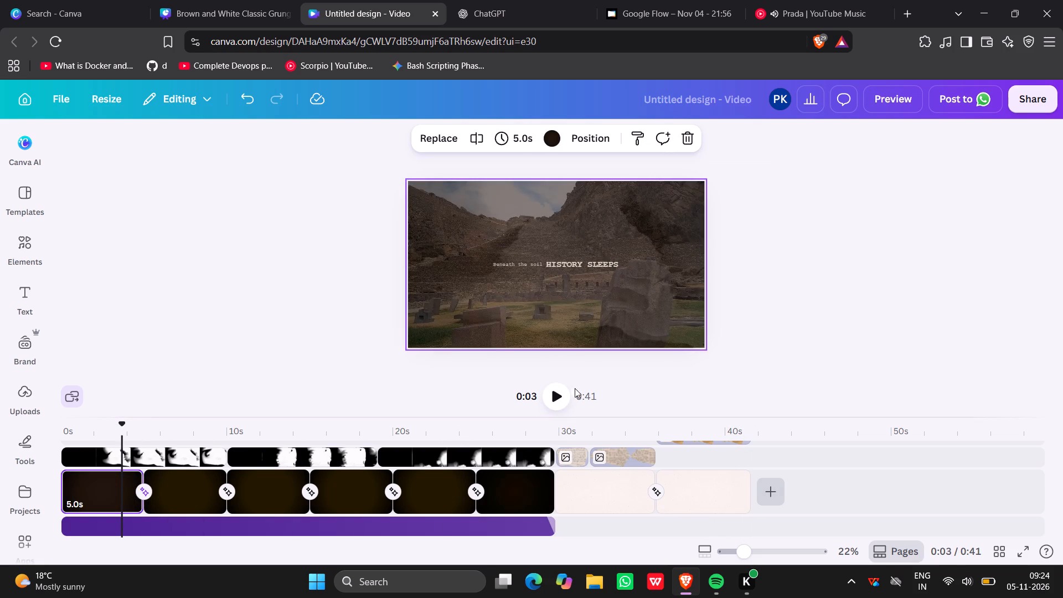
click(561, 397)
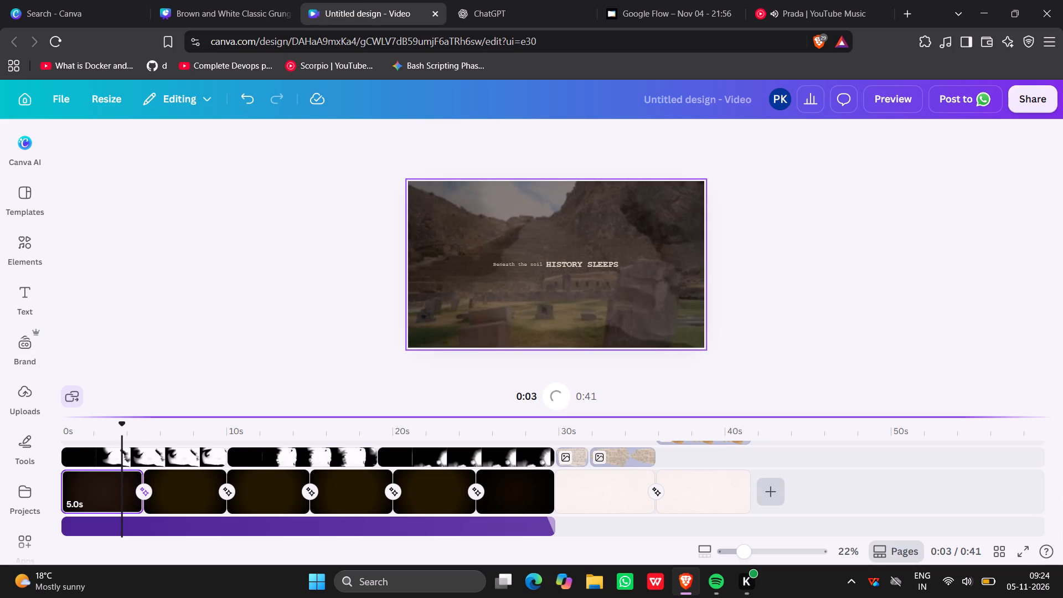
drag(120, 417, 138, 423)
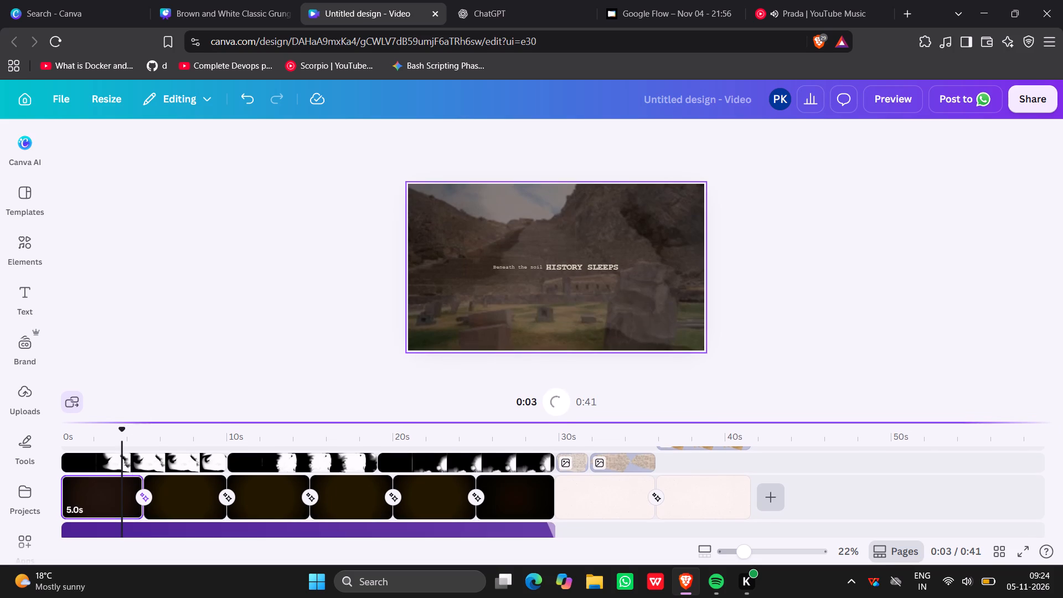
drag(138, 423, 140, 419)
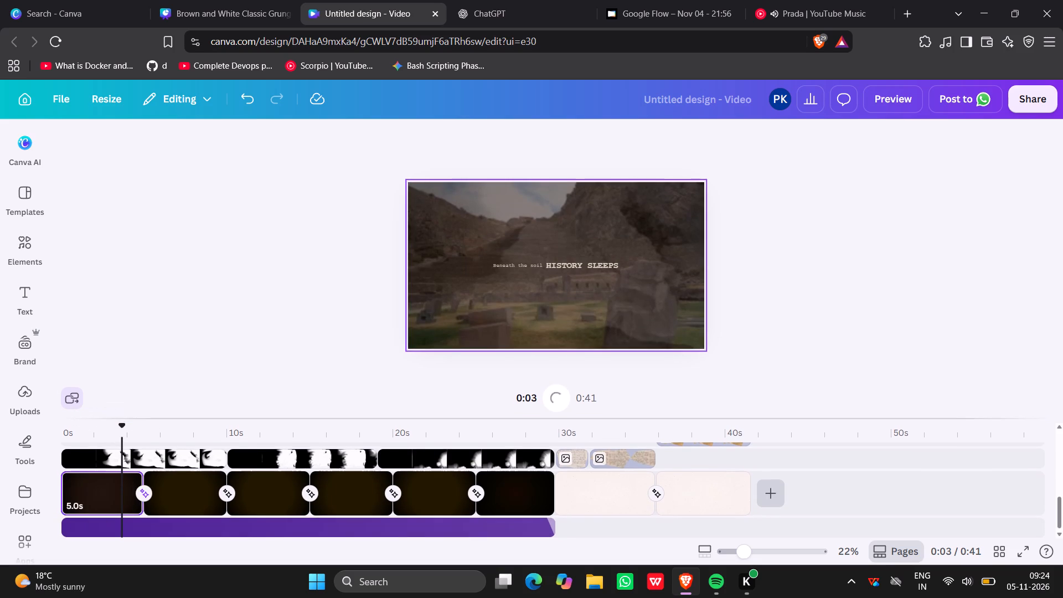
drag(123, 435, 143, 435)
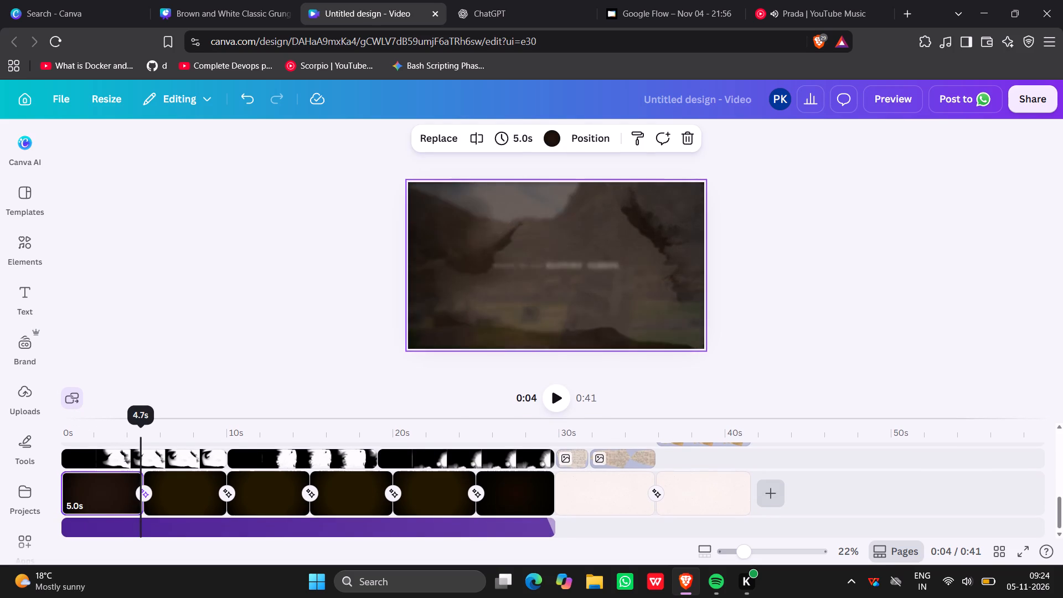
drag(143, 435, 152, 436)
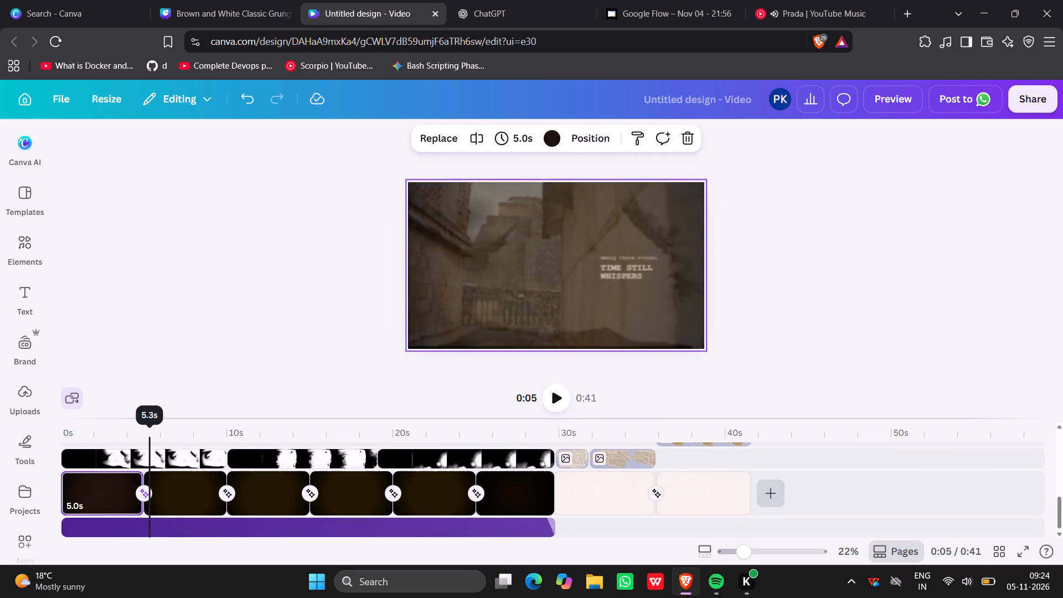
drag(152, 436, 184, 439)
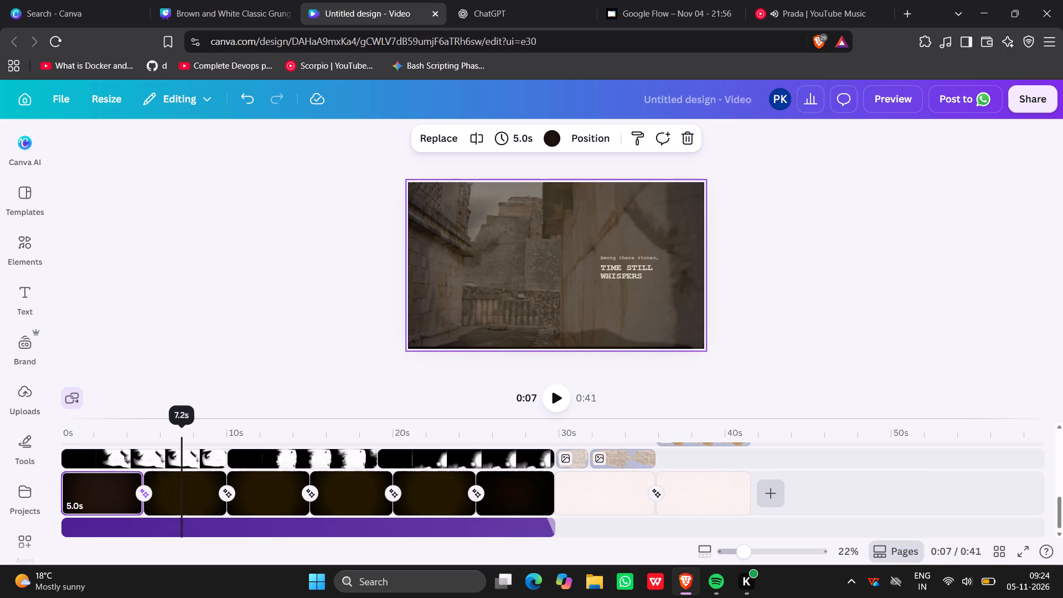
drag(184, 439, 278, 431)
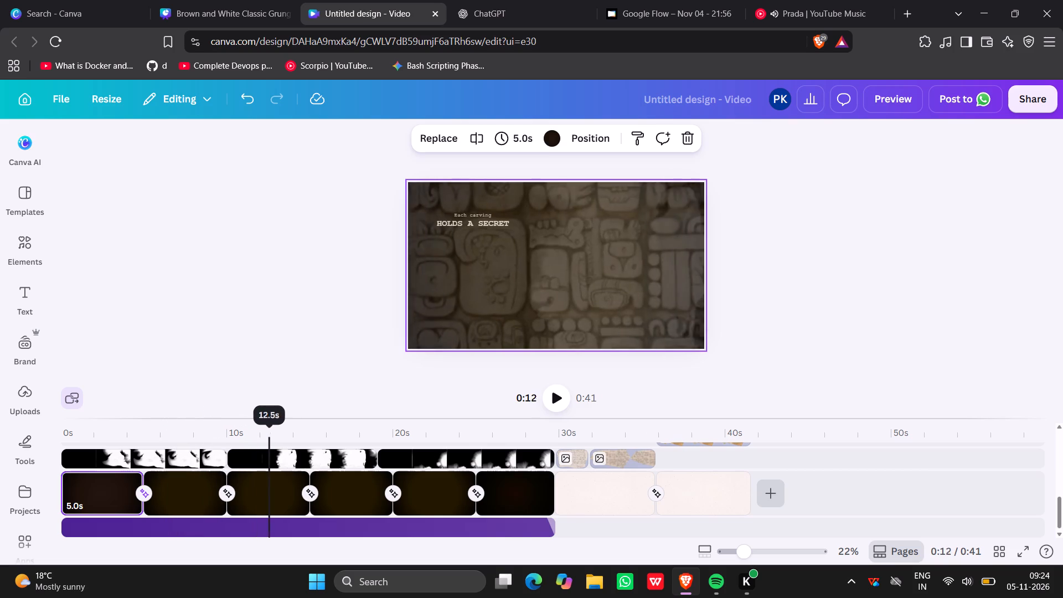
drag(278, 431, 328, 431)
drag(328, 431, 379, 433)
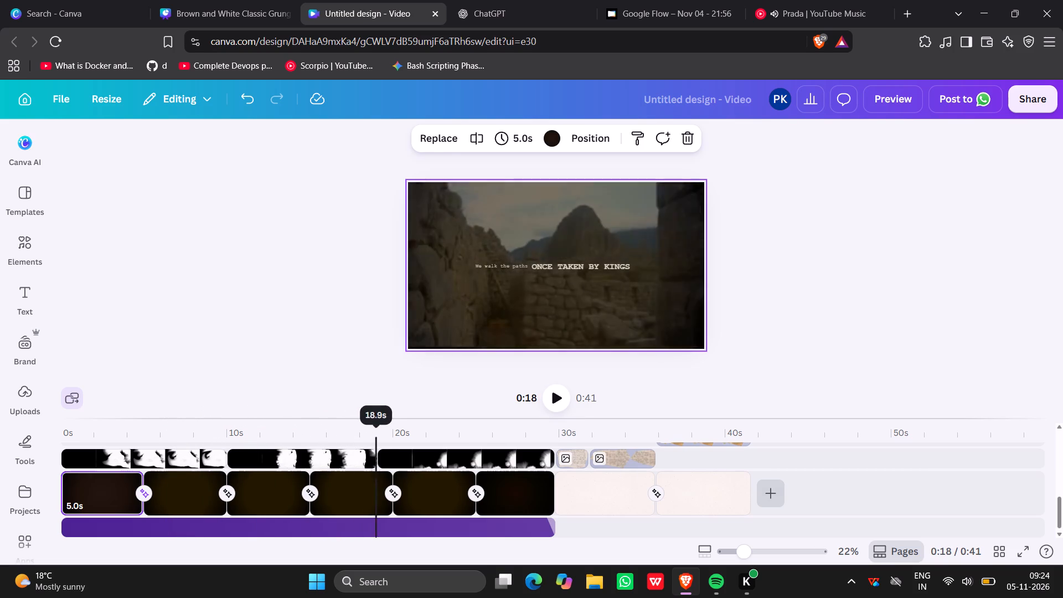
drag(379, 433, 420, 431)
drag(420, 431, 517, 427)
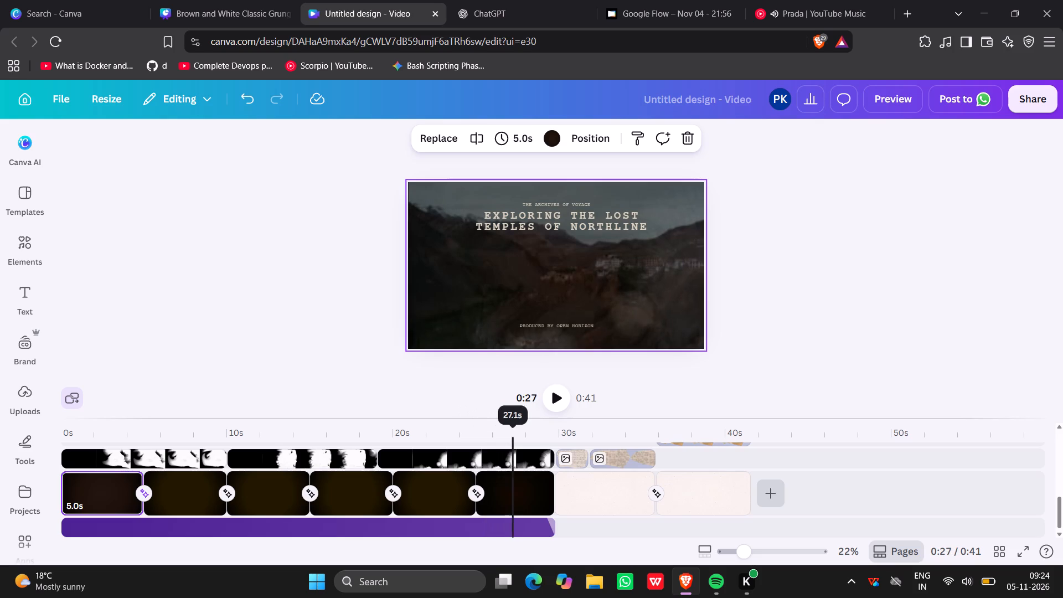
drag(517, 427, 458, 425)
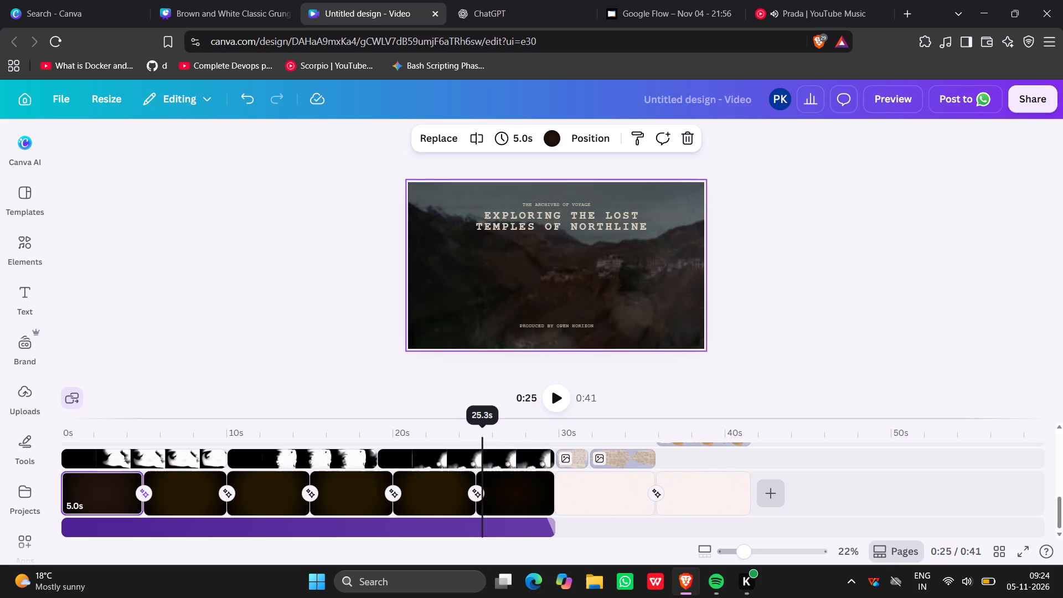
drag(458, 425, 208, 472)
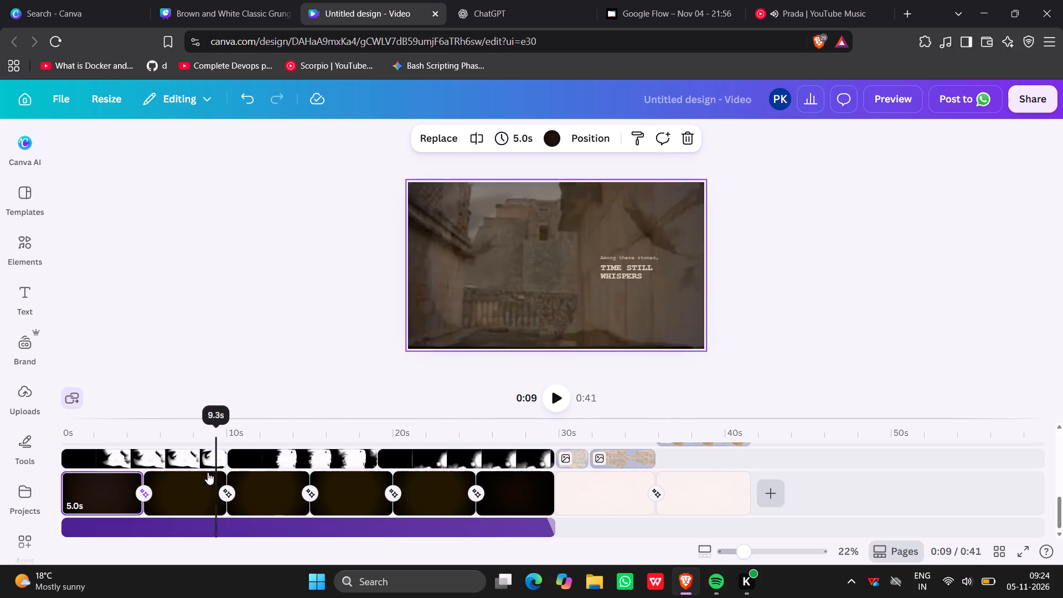
drag(208, 472, 108, 478)
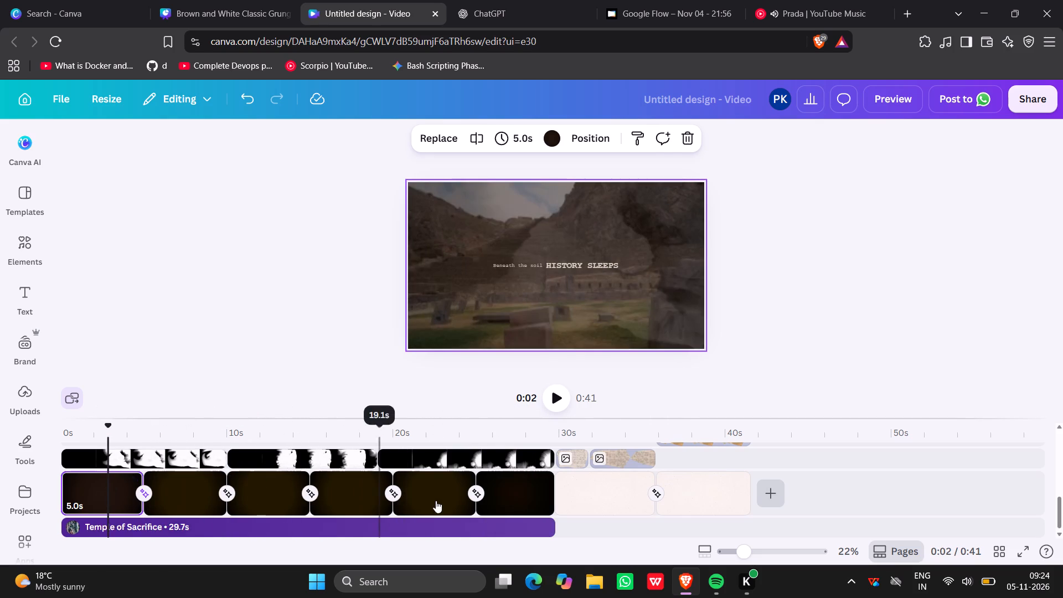
Add a Match & Move transition between the "Exploring the Lost Temples of Northline" page and the scrapbook page after it.
click(566, 496)
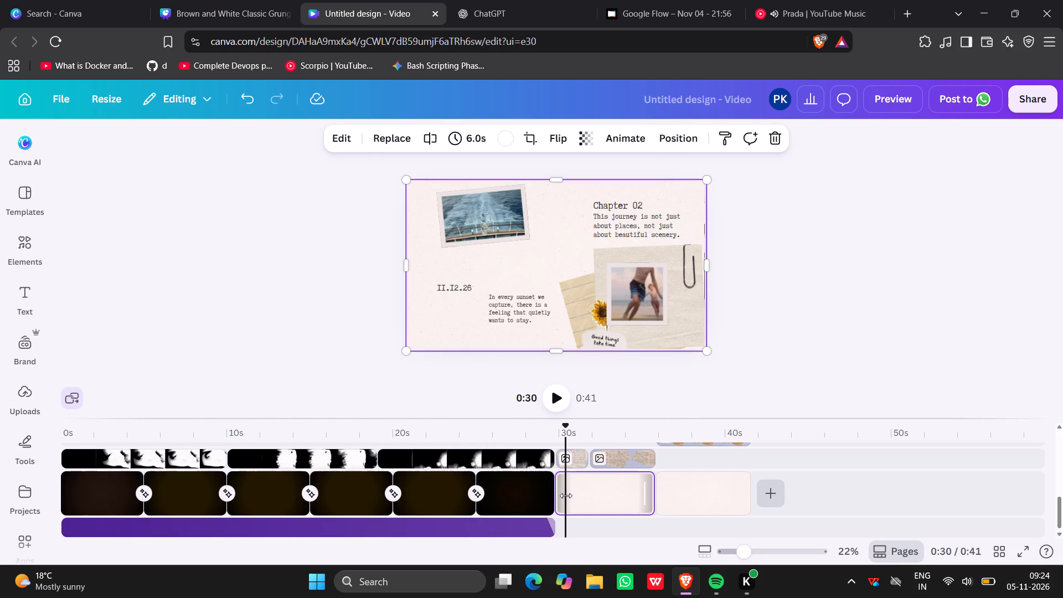
click(556, 494)
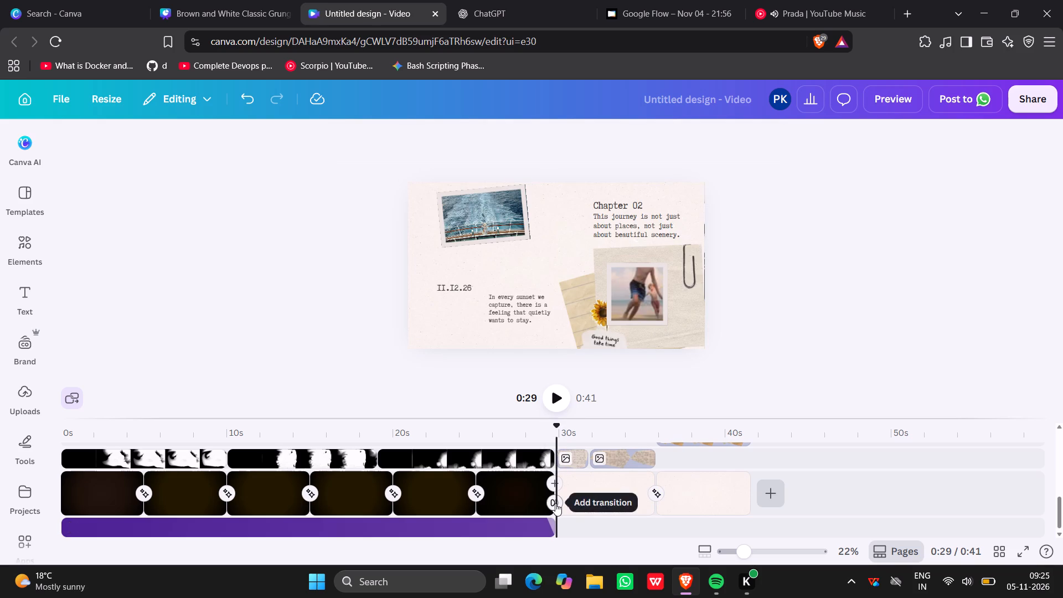
click(555, 503)
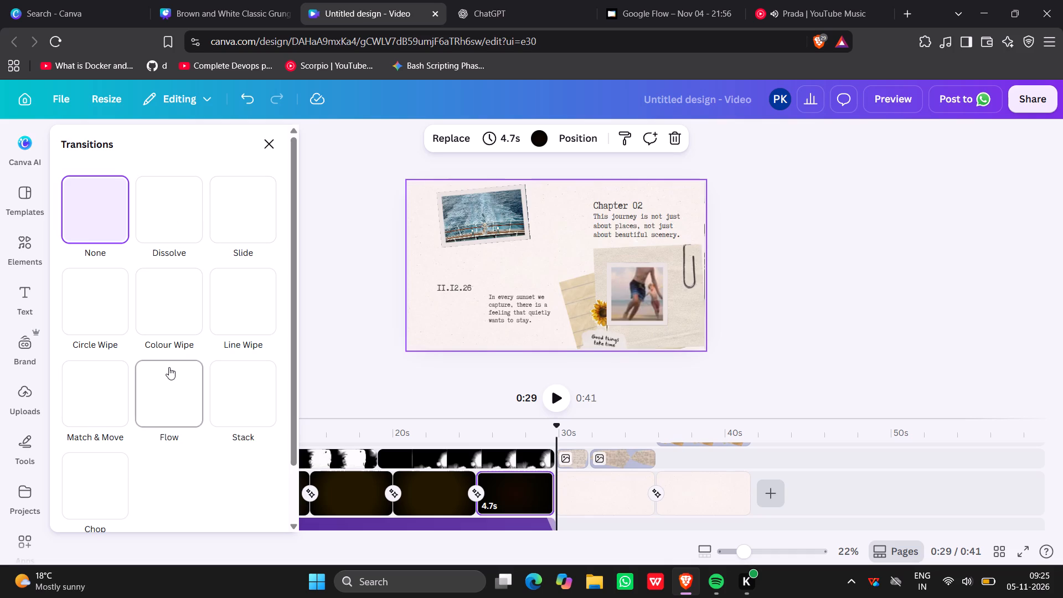
click(105, 408)
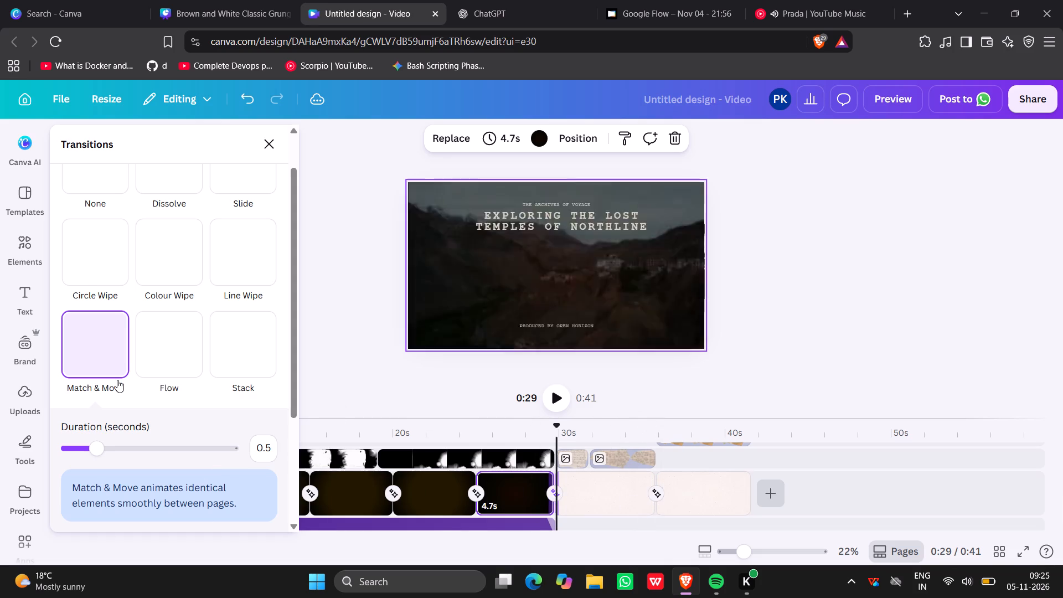
Check the transition settings between the Chapter 01–02 scrapbook page and the "Chapter 03" page.
scroll(117, 380, down, 2)
scroll(117, 380, up, 1)
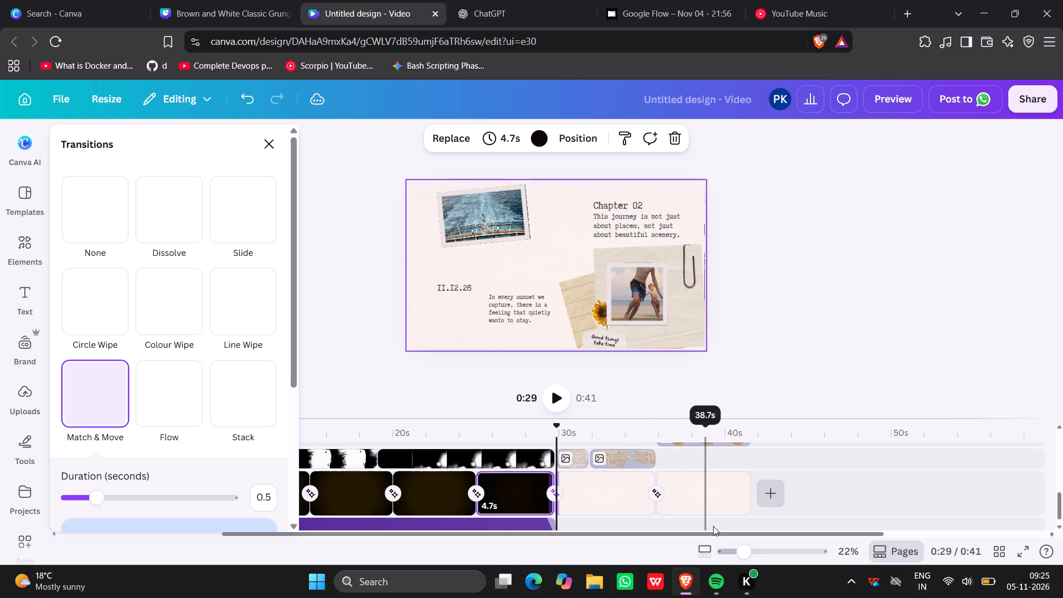
click(855, 465)
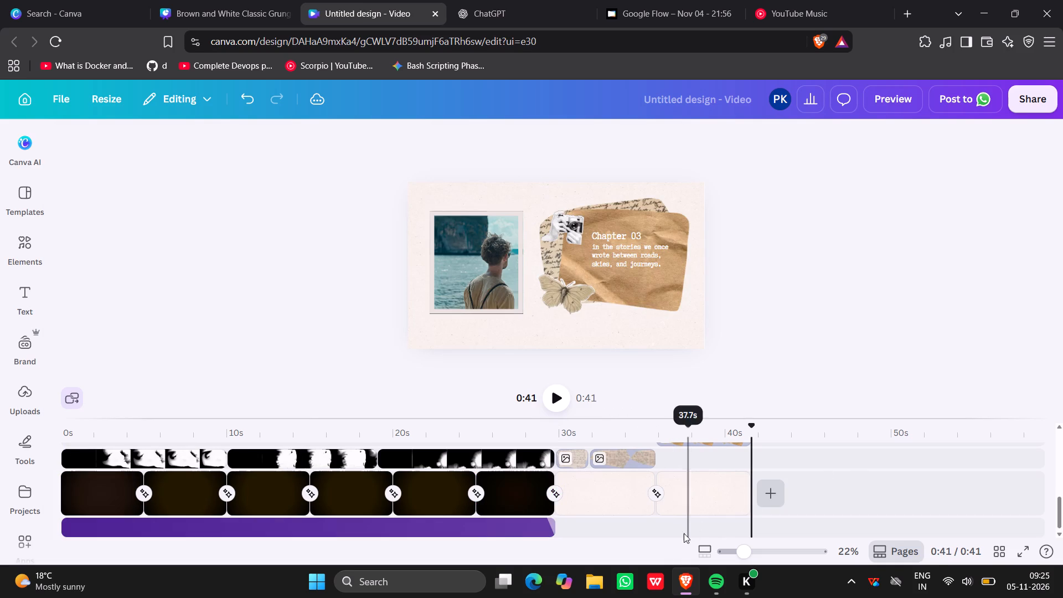
click(656, 496)
click(656, 496)
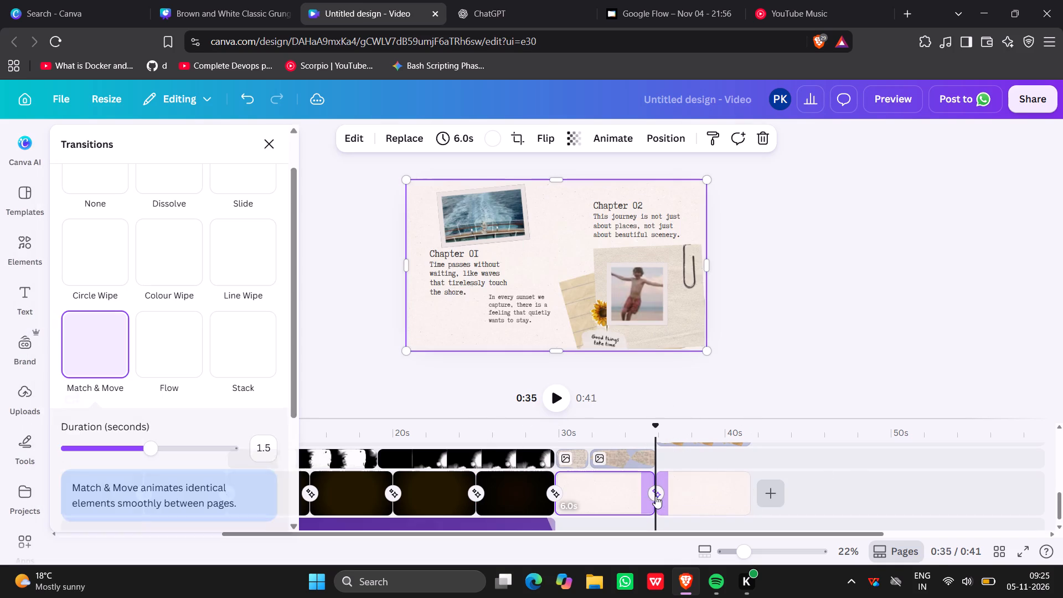
click(789, 355)
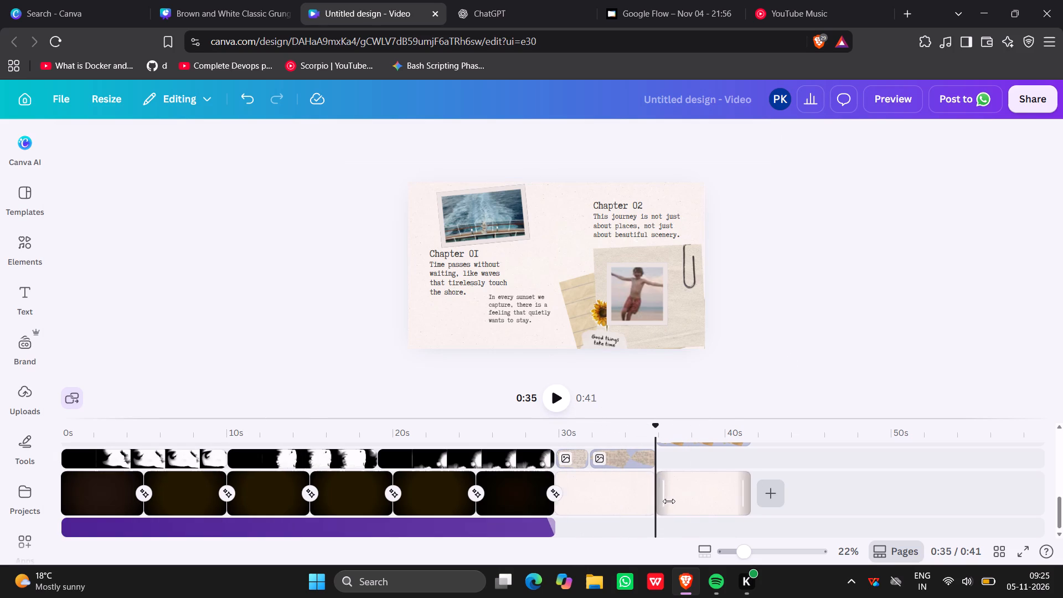
Look over the Chapter 01–02 scrapbook page and the "Holds a Secret" and "Time Still Whispers" pages in the timeline.
click(590, 504)
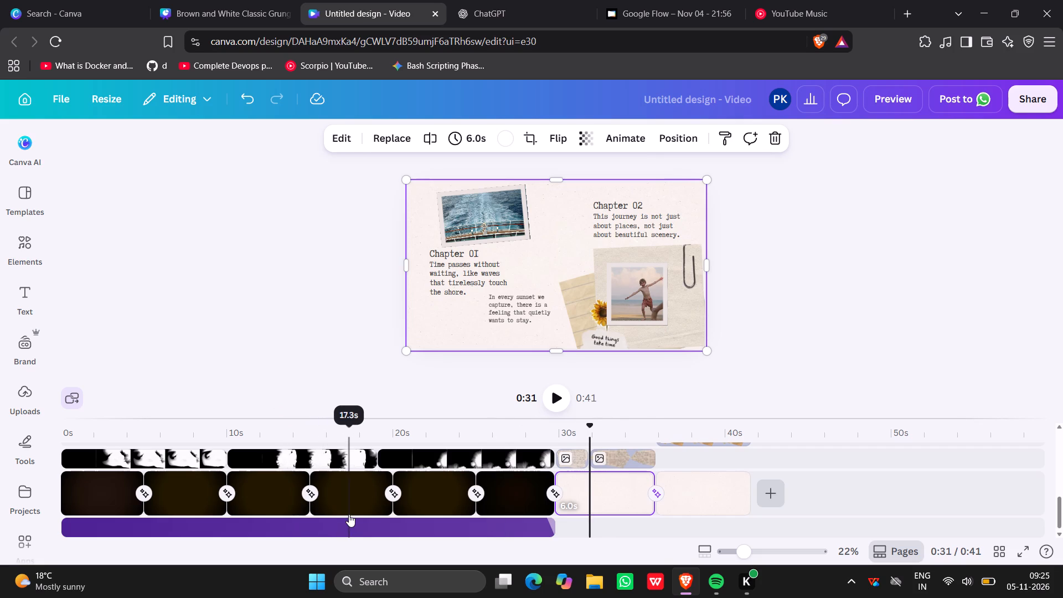
click(268, 498)
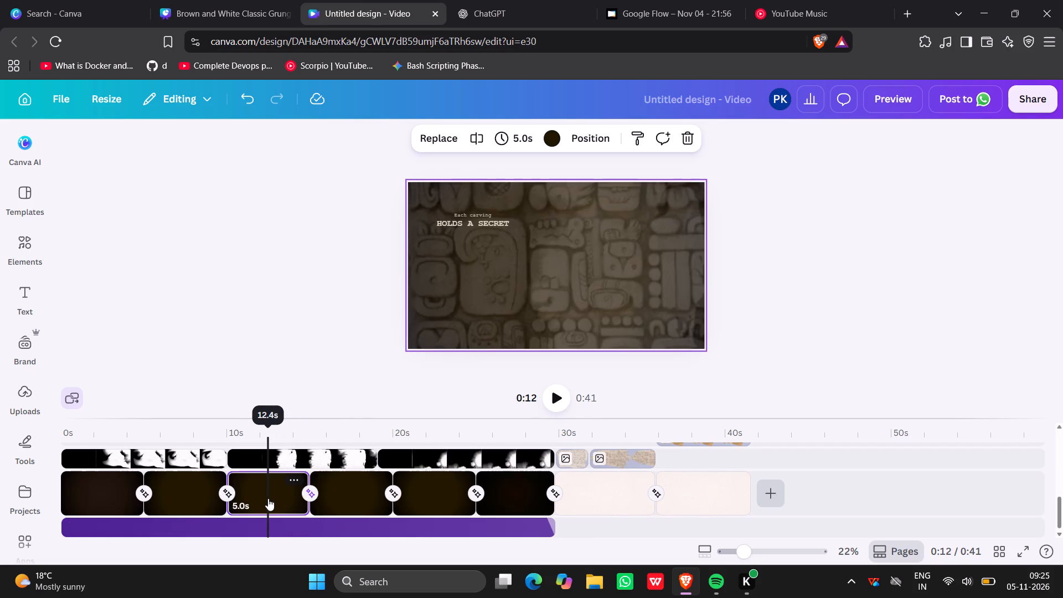
click(200, 493)
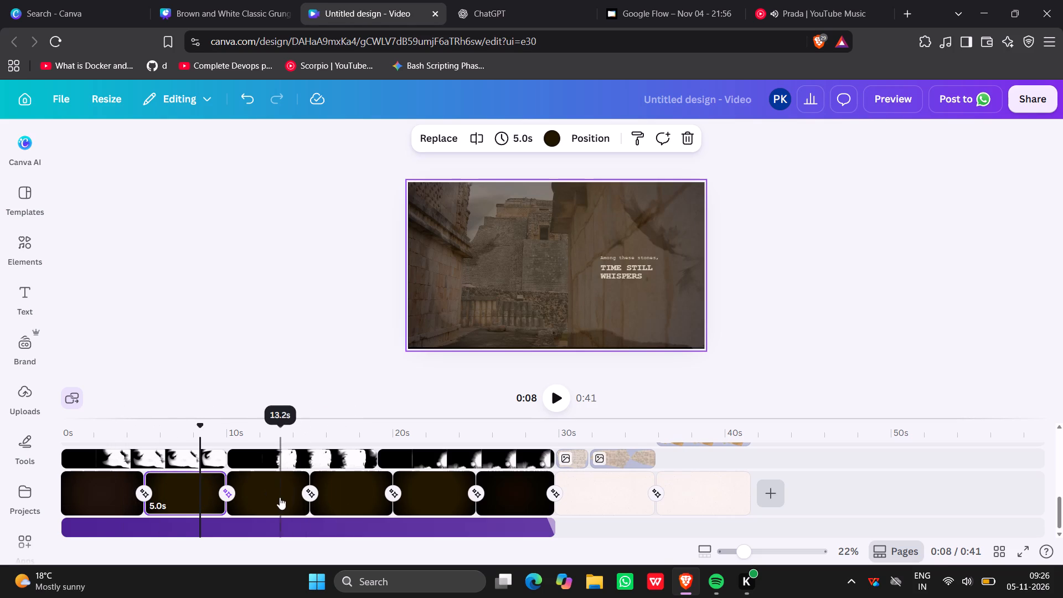
click(254, 496)
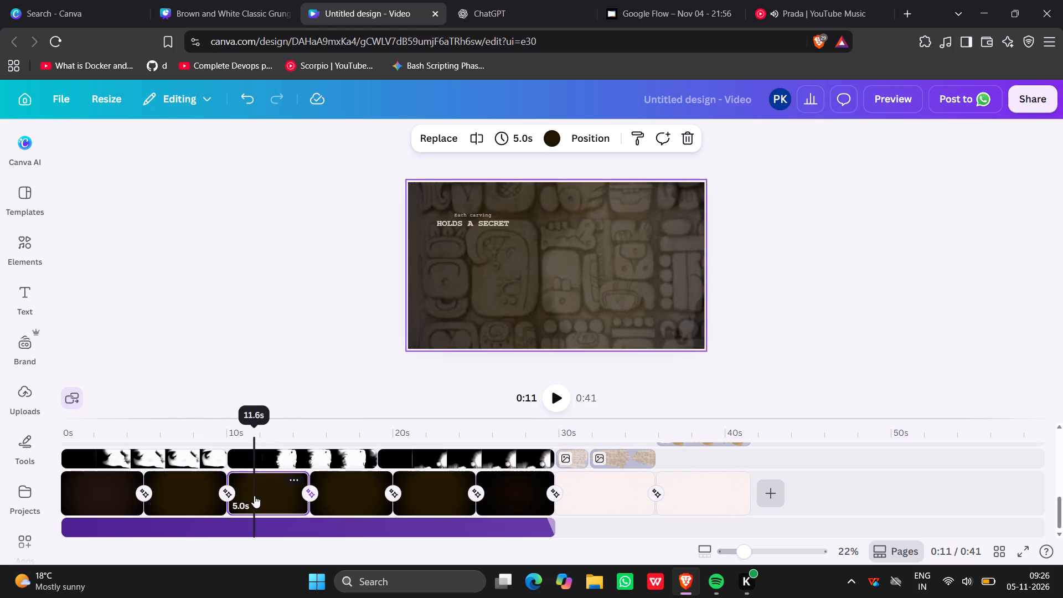
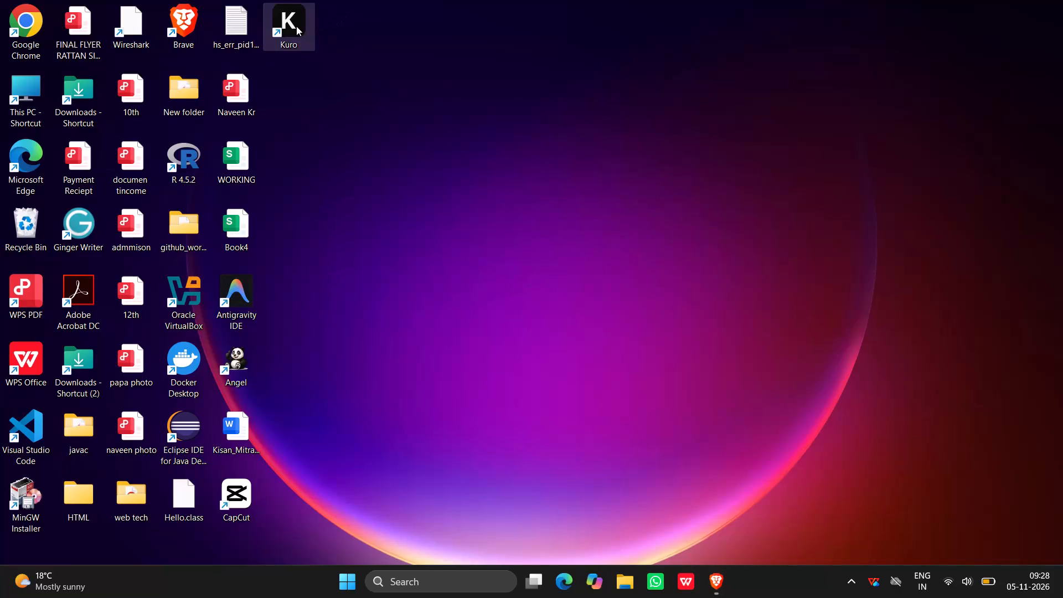
Open the Kuro application from the desktop.
double_click(296, 26)
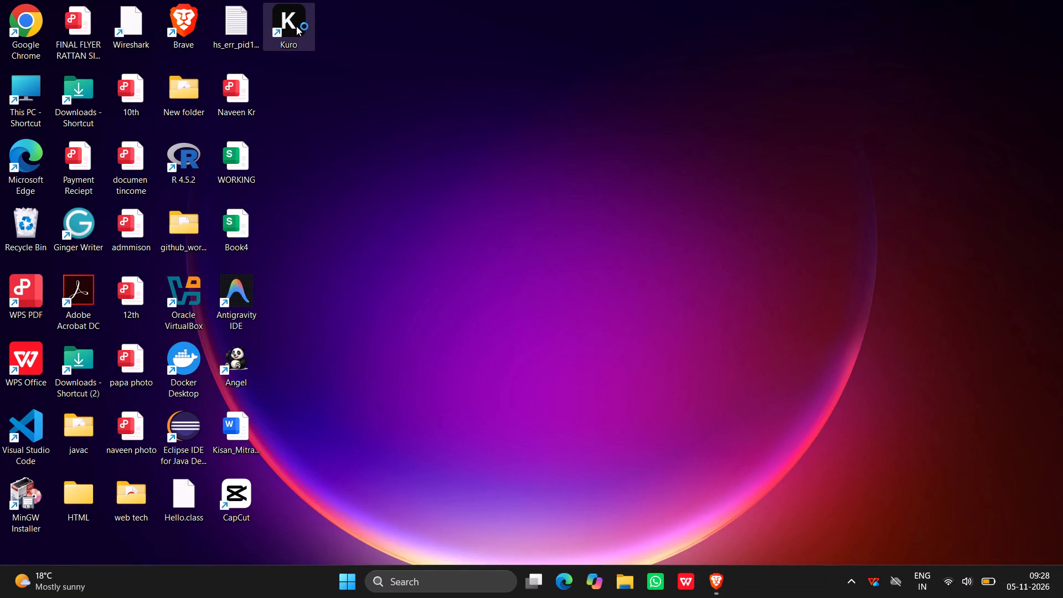
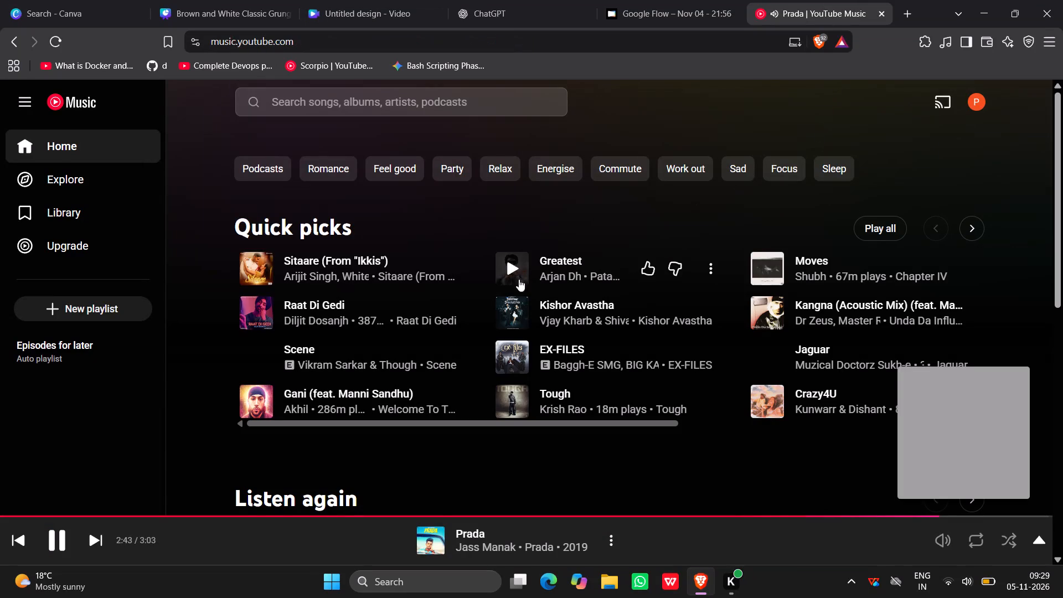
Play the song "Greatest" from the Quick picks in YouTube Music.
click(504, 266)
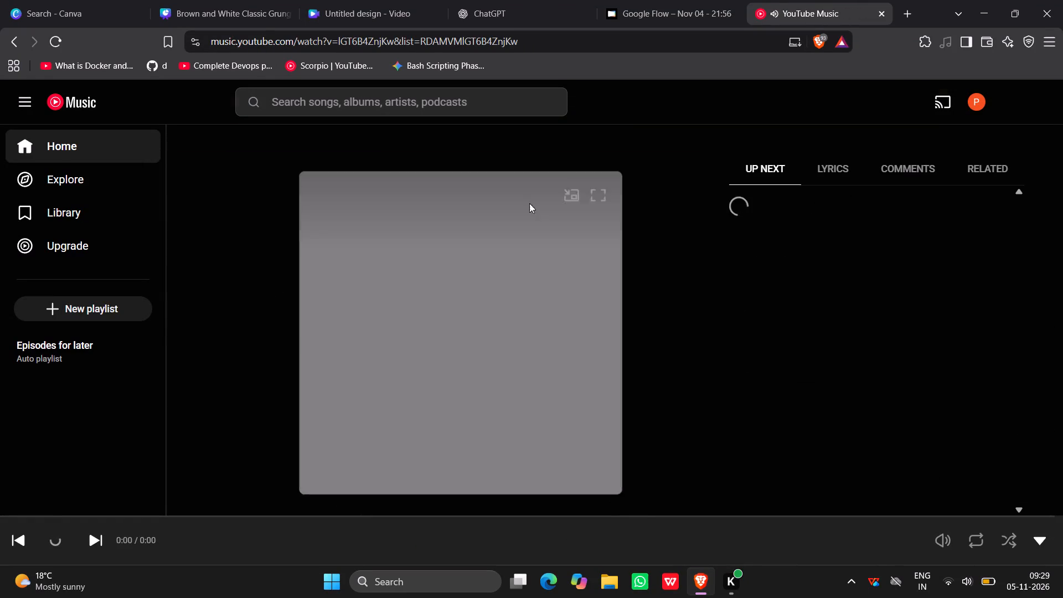
Switch to the Brown and White Classic design in Canva and create a blank Presentation (16:9) design.
click(328, 0)
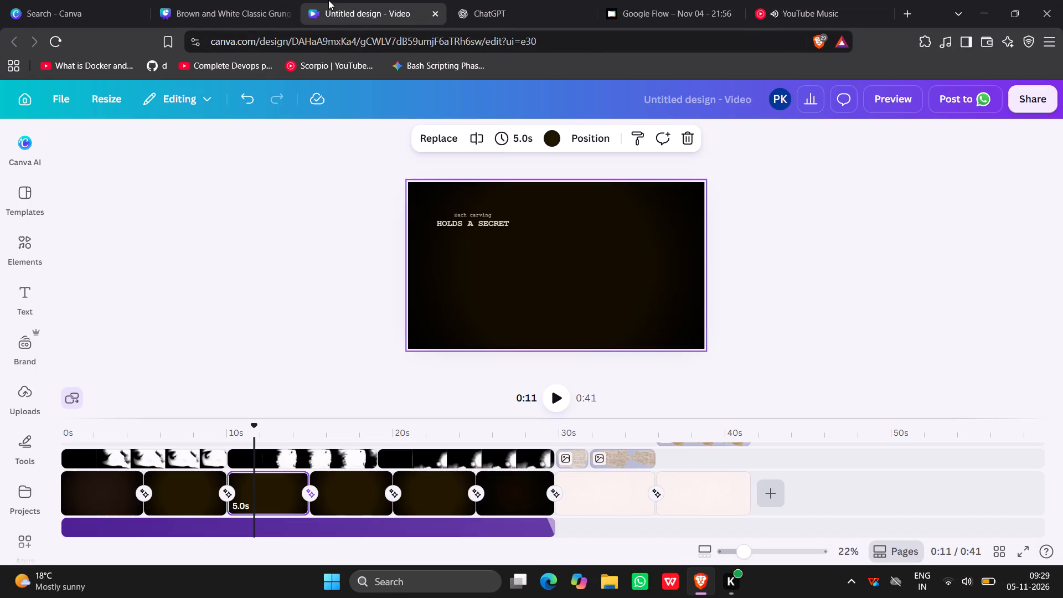
click(223, 3)
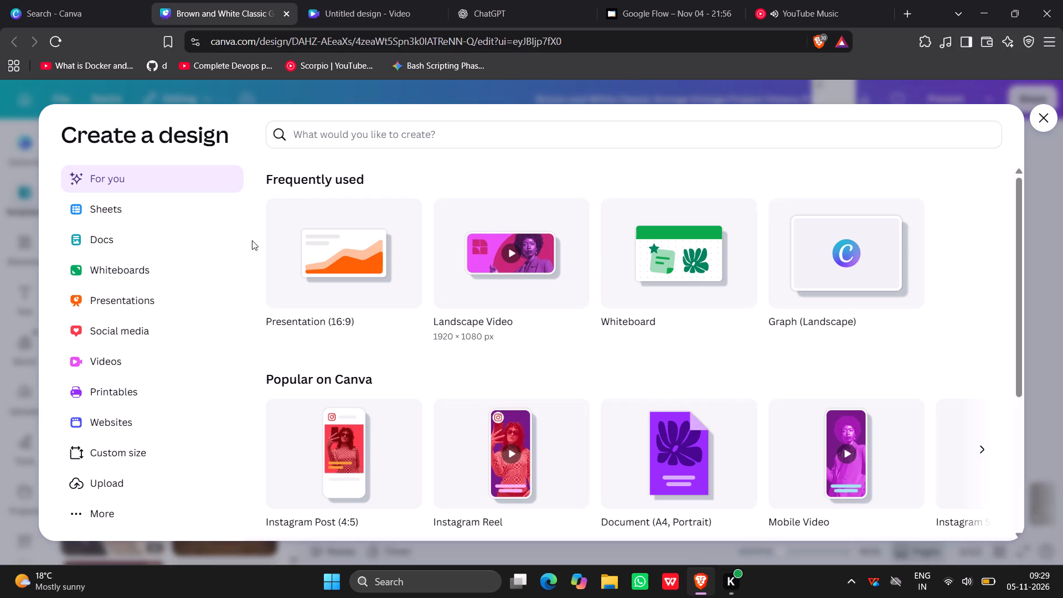
scroll(670, 467, left, 4)
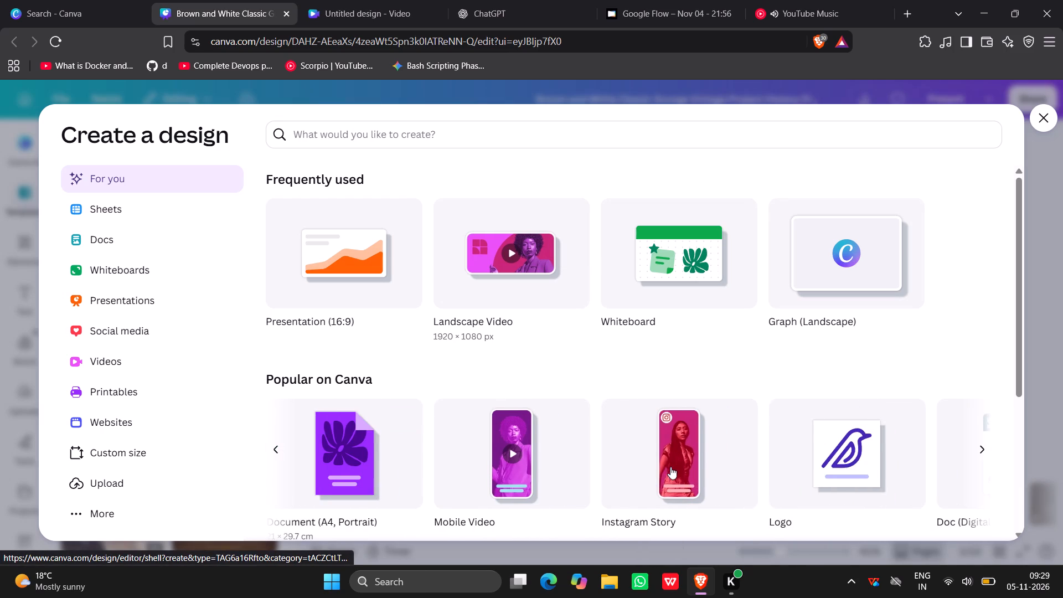
scroll(832, 462, left, 1)
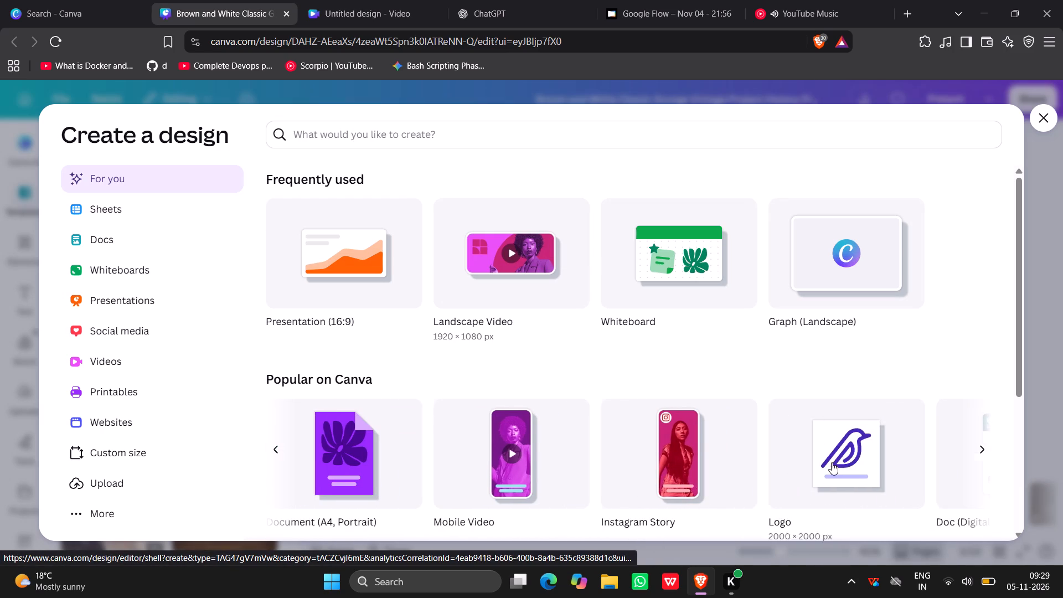
scroll(832, 462, left, 2)
scroll(462, 253, right, 7)
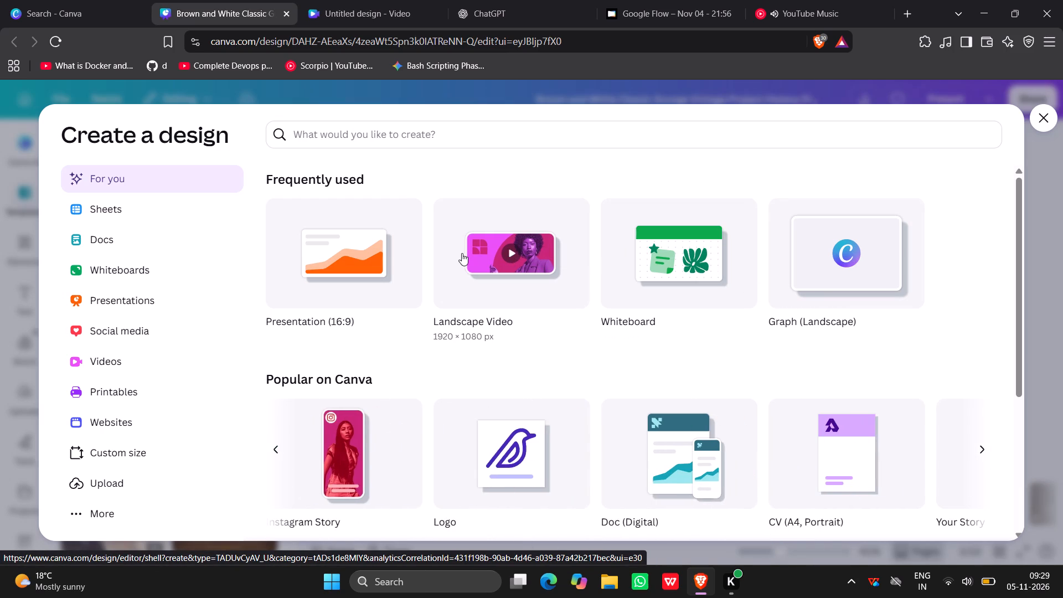
scroll(462, 253, right, 4)
click(351, 267)
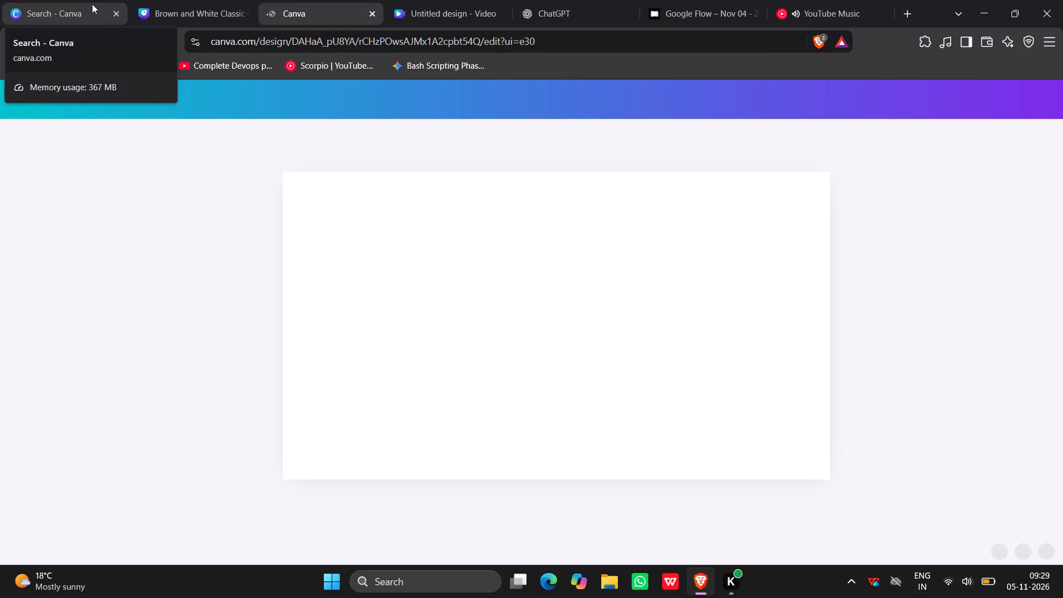
Close the Canva template search page and return to the untitled video design.
click(112, 21)
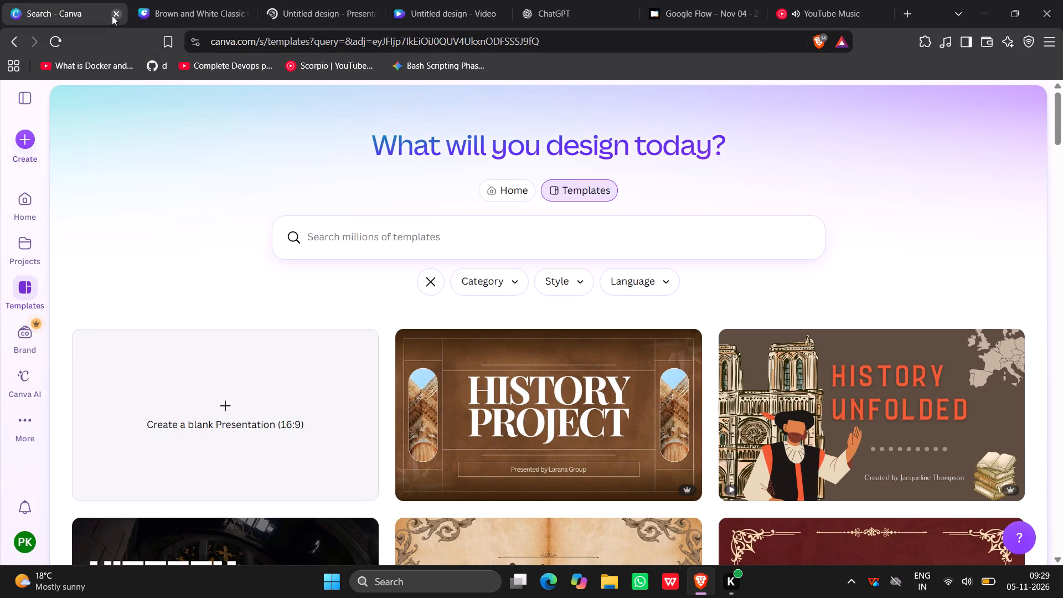
click(112, 16)
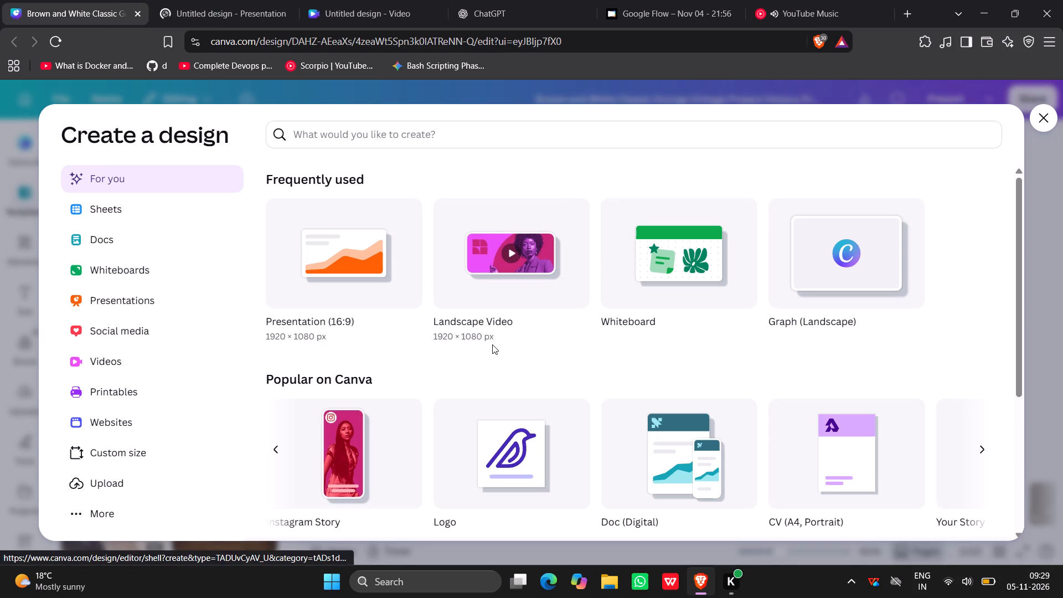
click(241, 9)
click(363, 17)
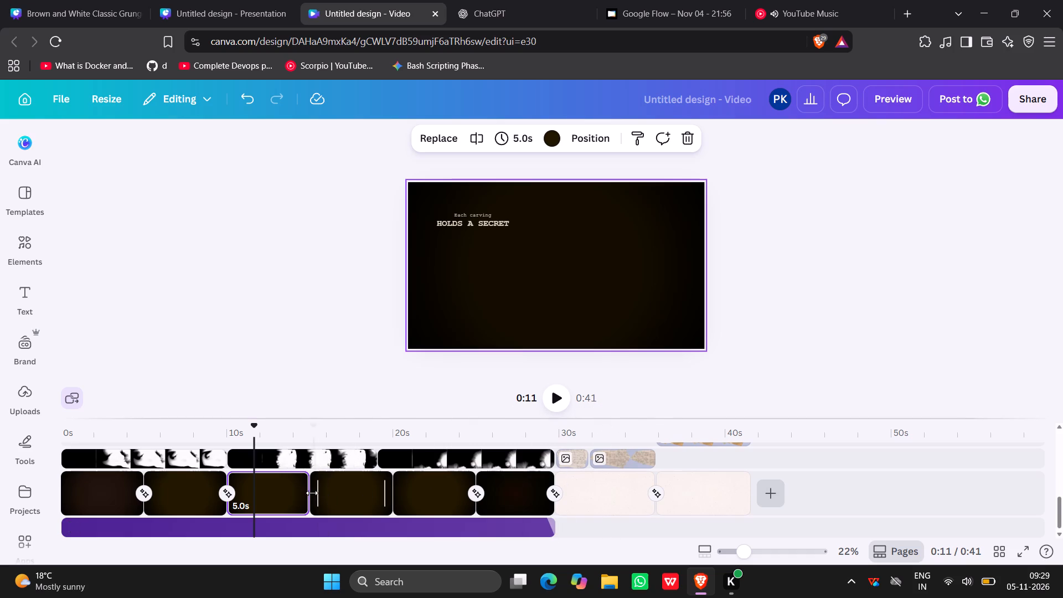
click(313, 493)
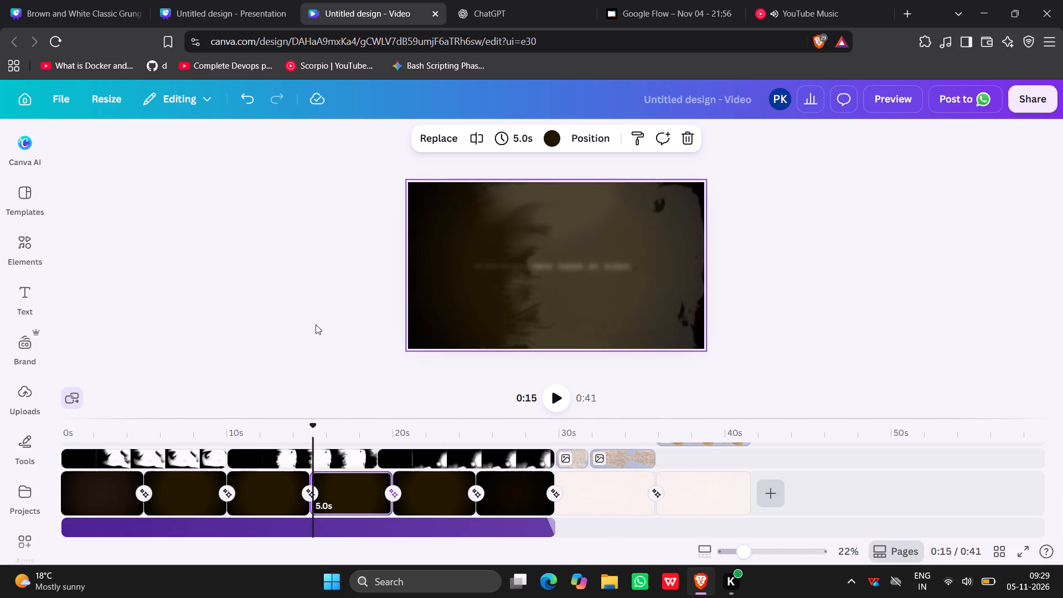
click(312, 322)
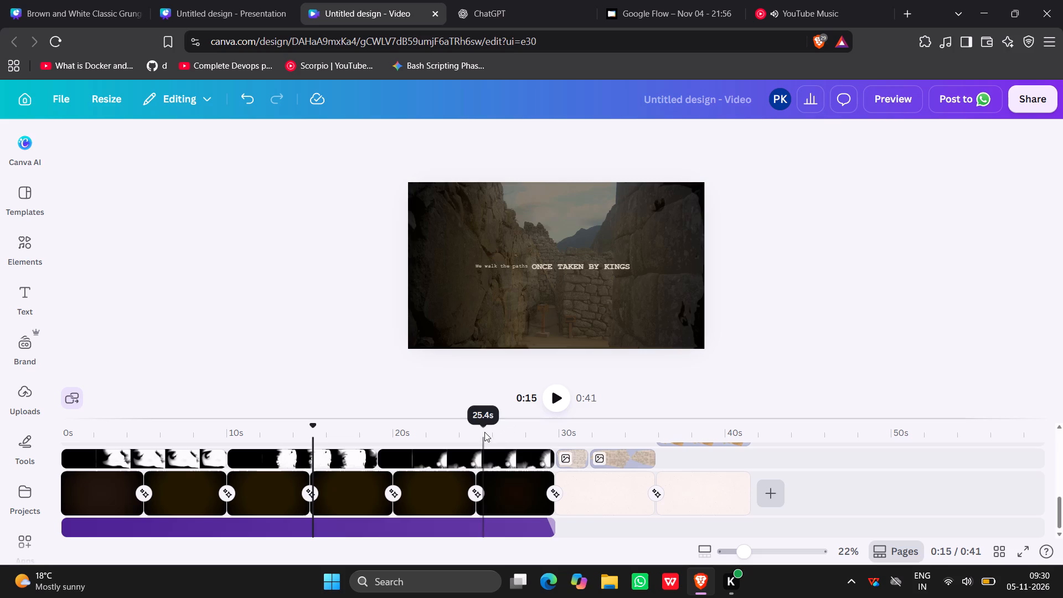
click(620, 317)
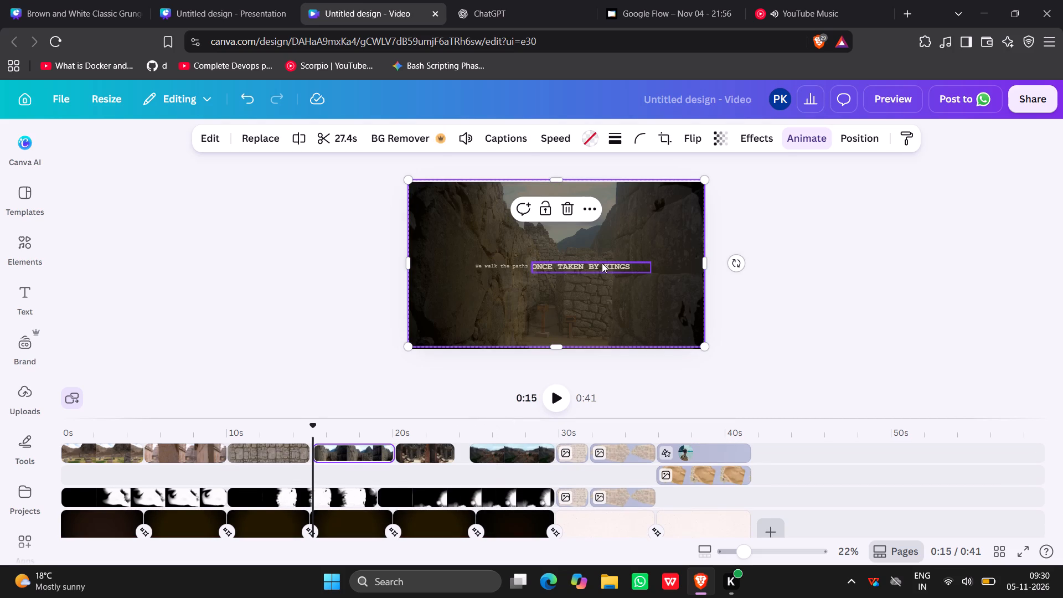
click(452, 261)
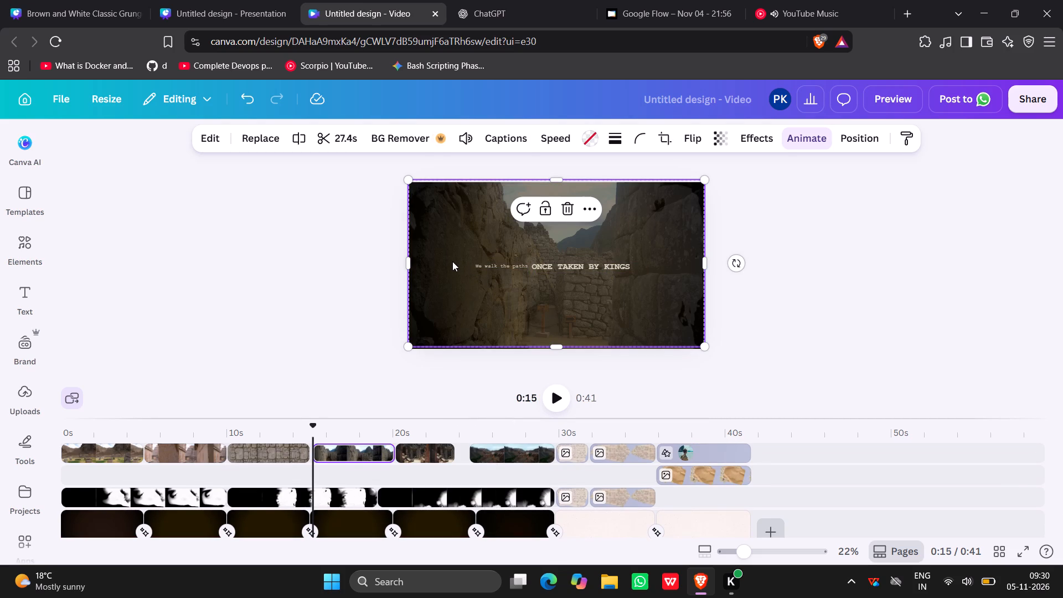
click(452, 261)
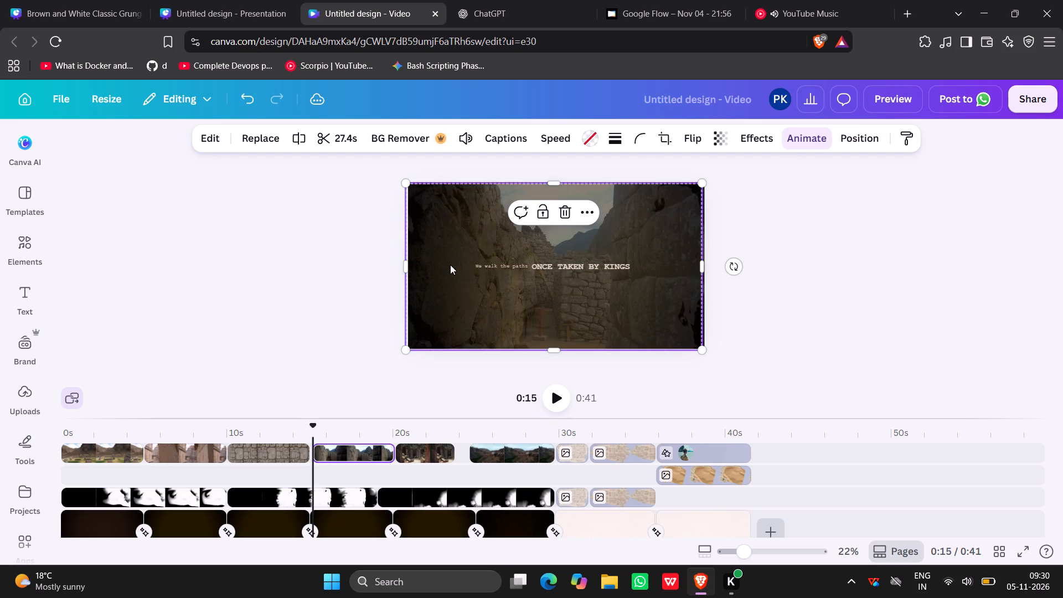
key(ctrl+z)
drag(457, 259, 558, 260)
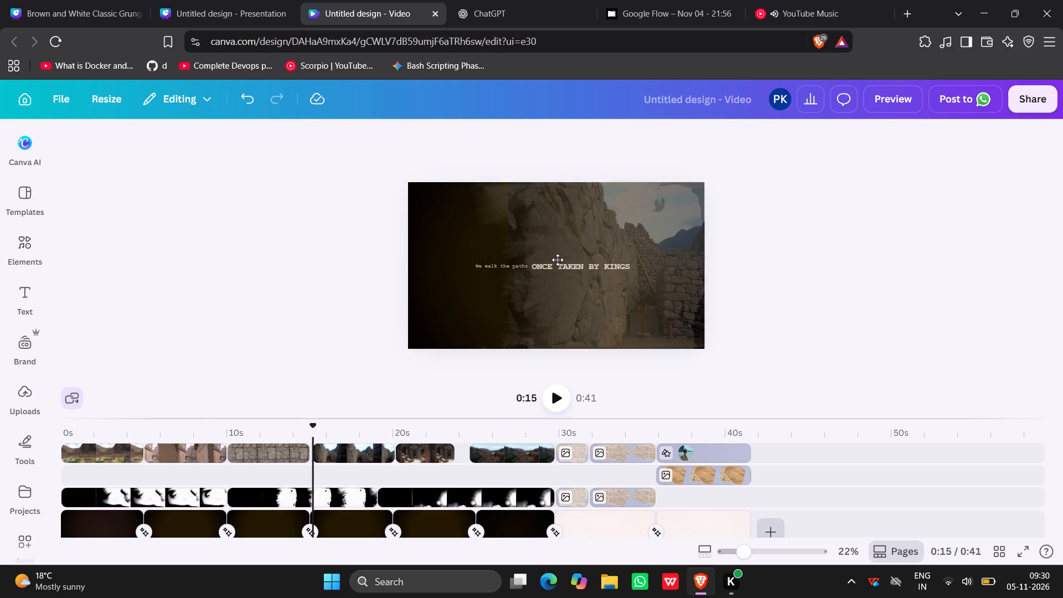
drag(558, 260, 772, 230)
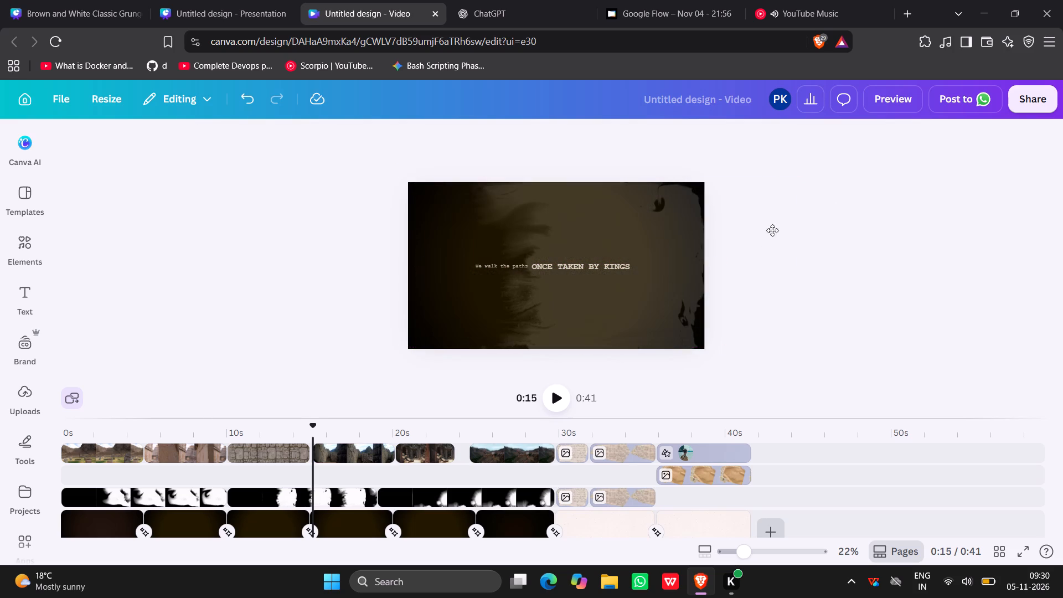
drag(772, 230, 896, 174)
Delete the 9.0s black-and-white ink overlay video covering the "Once taken by kings" page.
drag(470, 283, 0, 475)
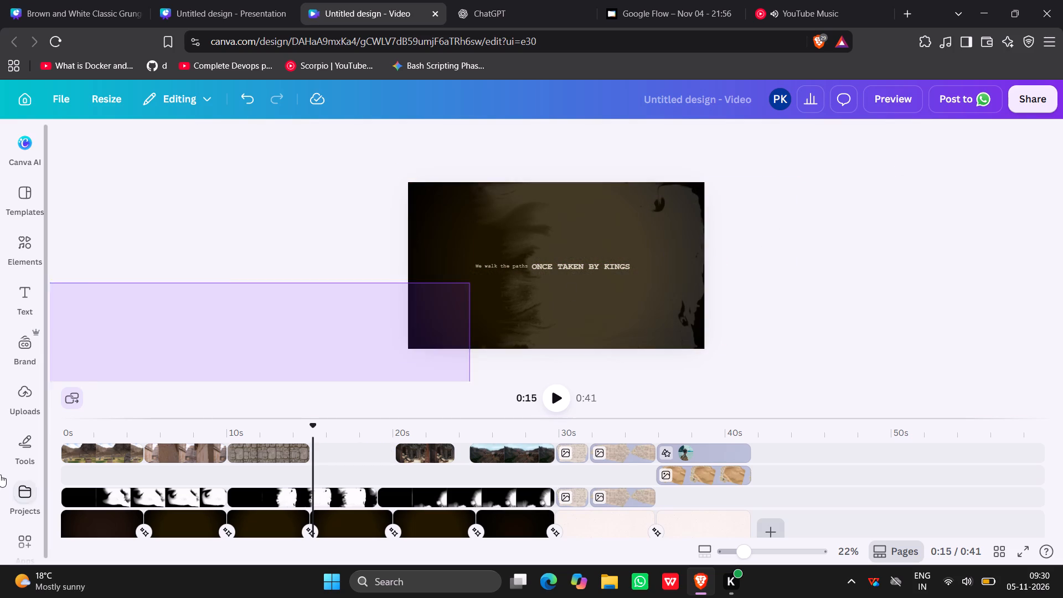
click(460, 260)
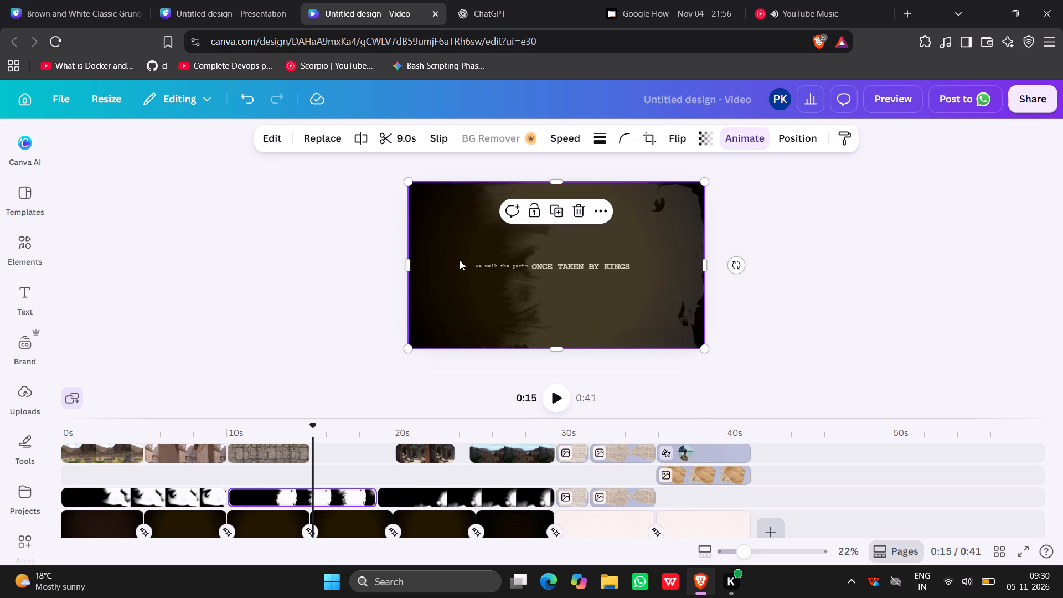
key(BackSpace)
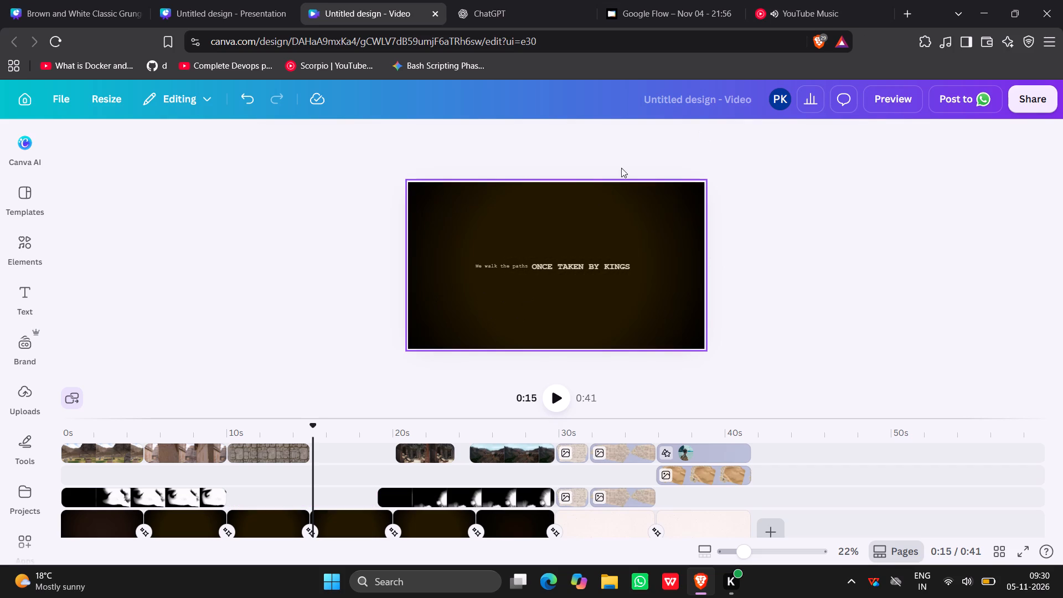
Switch to YouTube Music and play the song "Moves" from the home page's Quick picks.
click(816, 0)
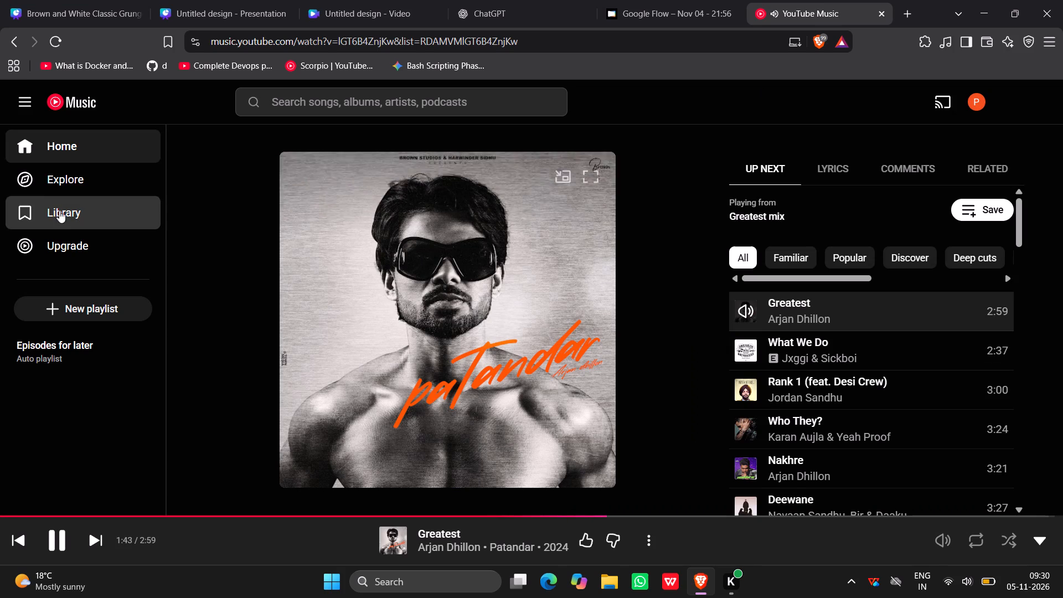
click(116, 135)
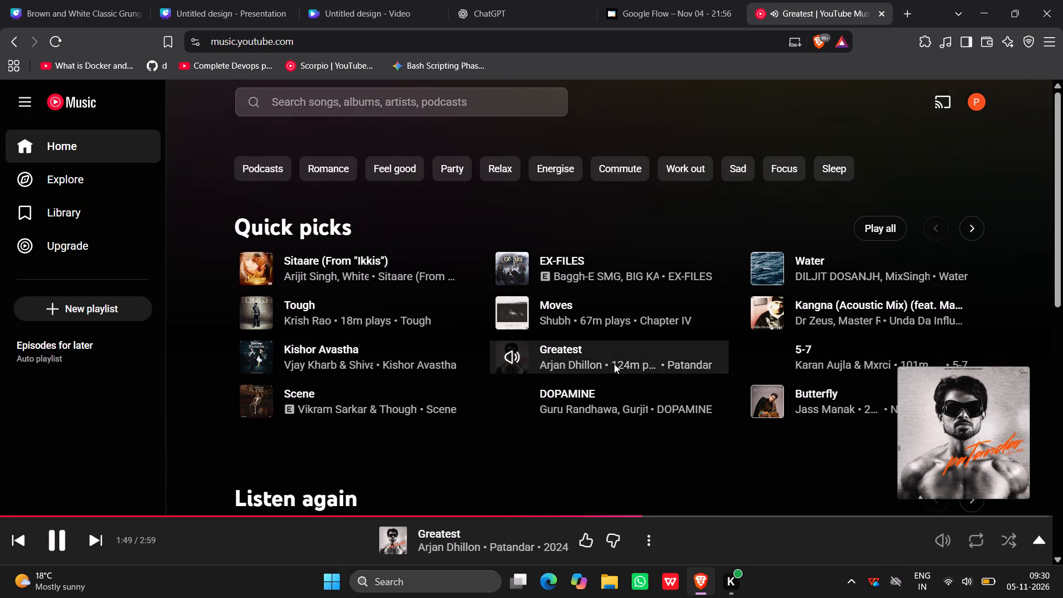
click(518, 311)
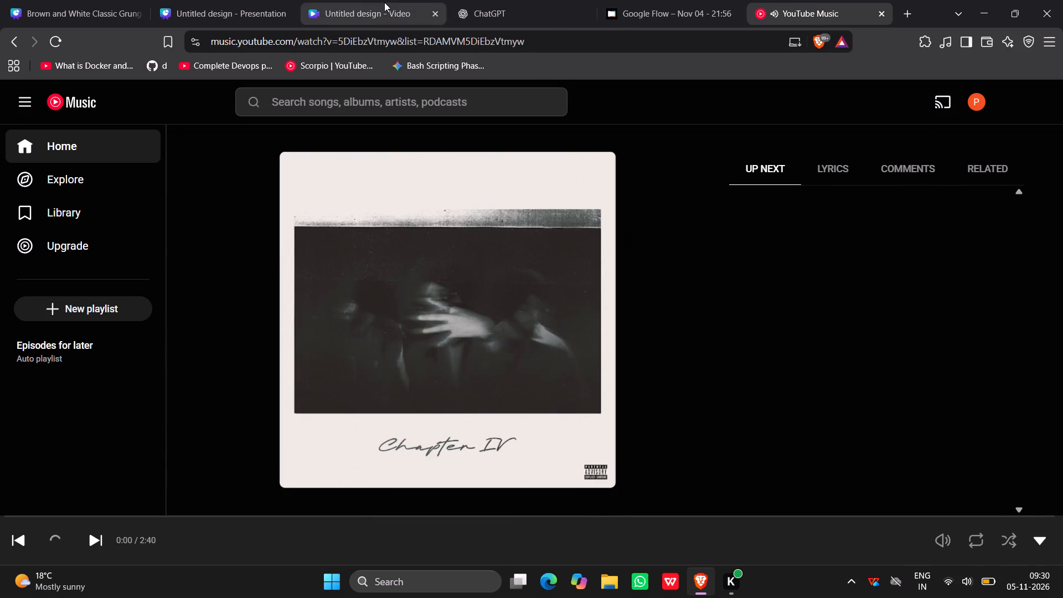
Return to the Canva video design and play it from 15 s to review the pages.
click(384, 2)
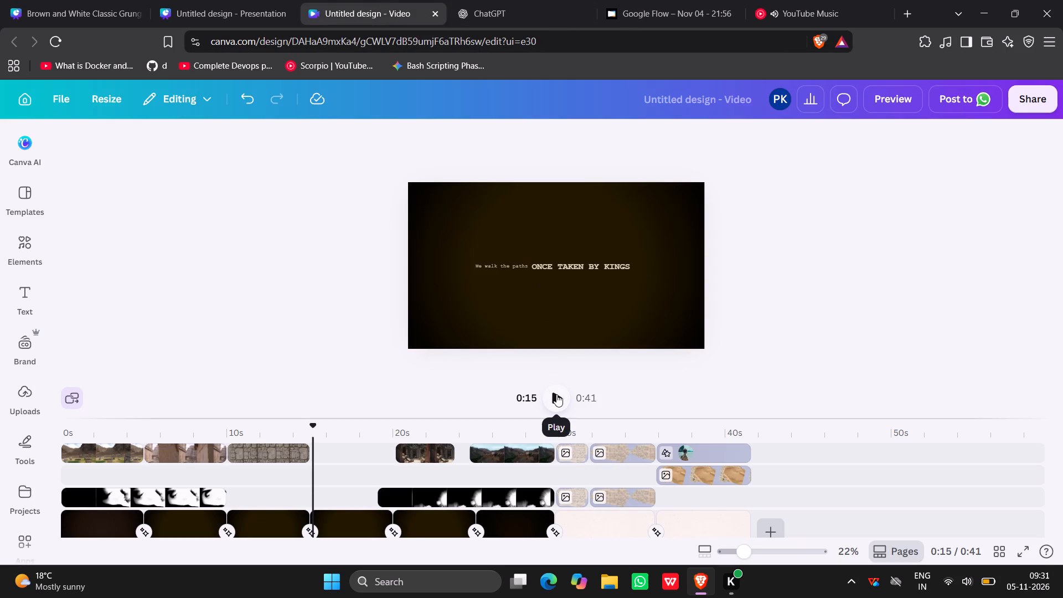
click(556, 394)
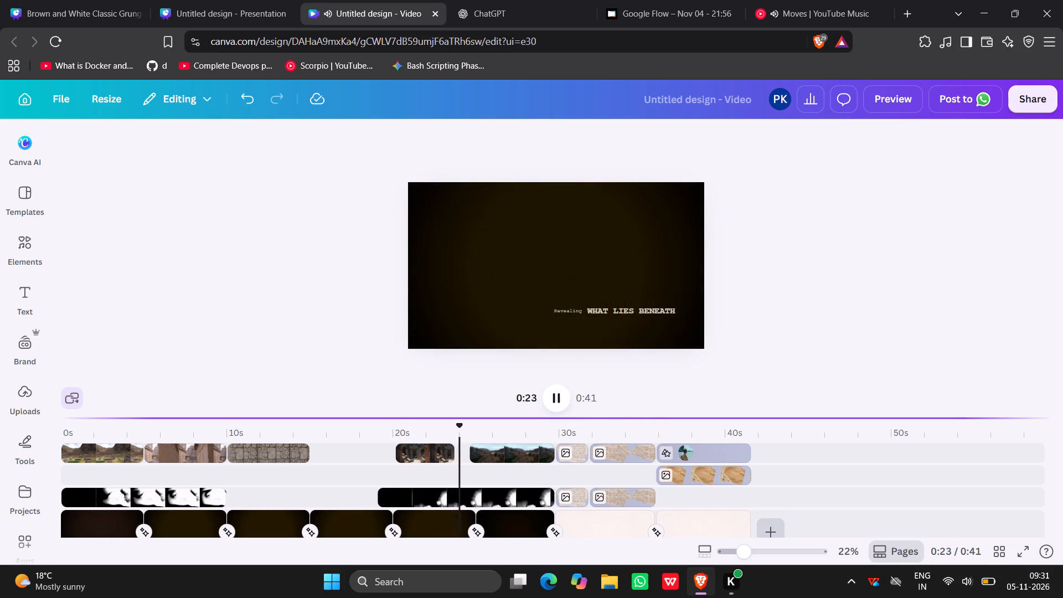
On the Chapter 01–02 page at 33 s, move the "In every sunset we capture" text directly below the Chapter 01 paragraph, aligned with its left edge.
click(615, 435)
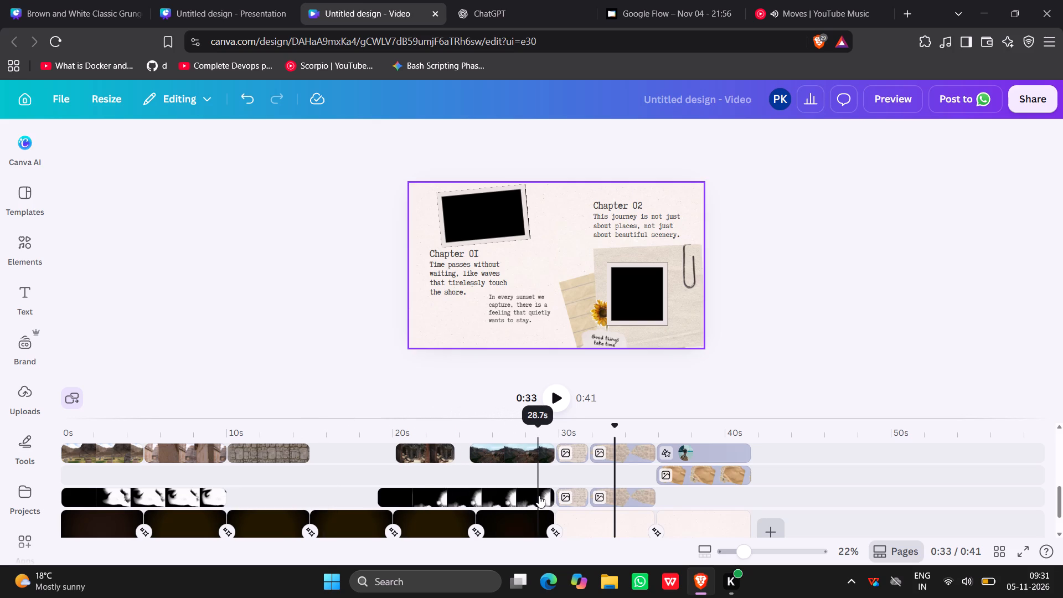
scroll(528, 474, down, 1)
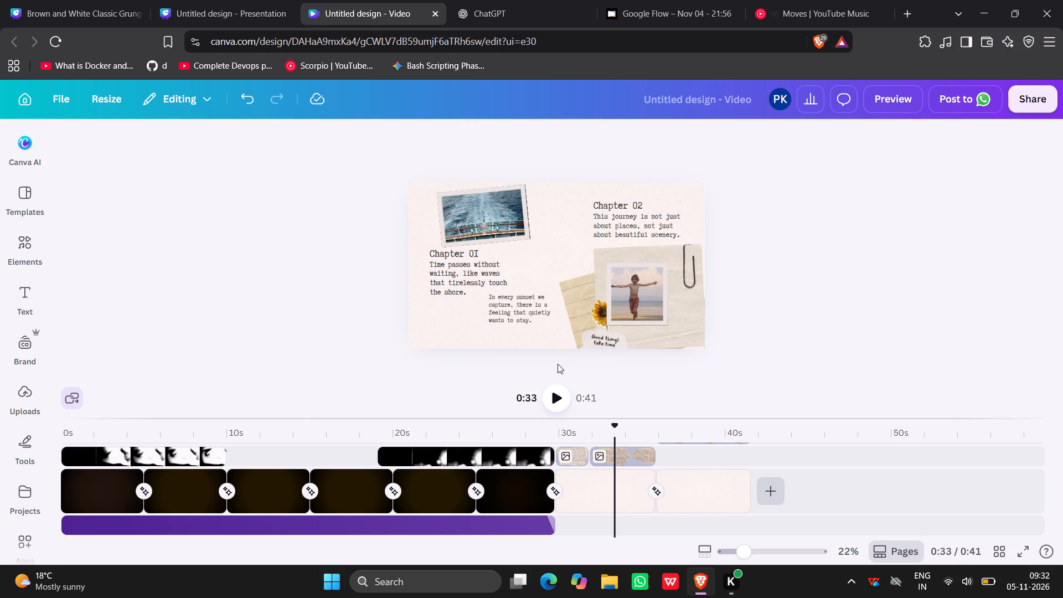
click(584, 329)
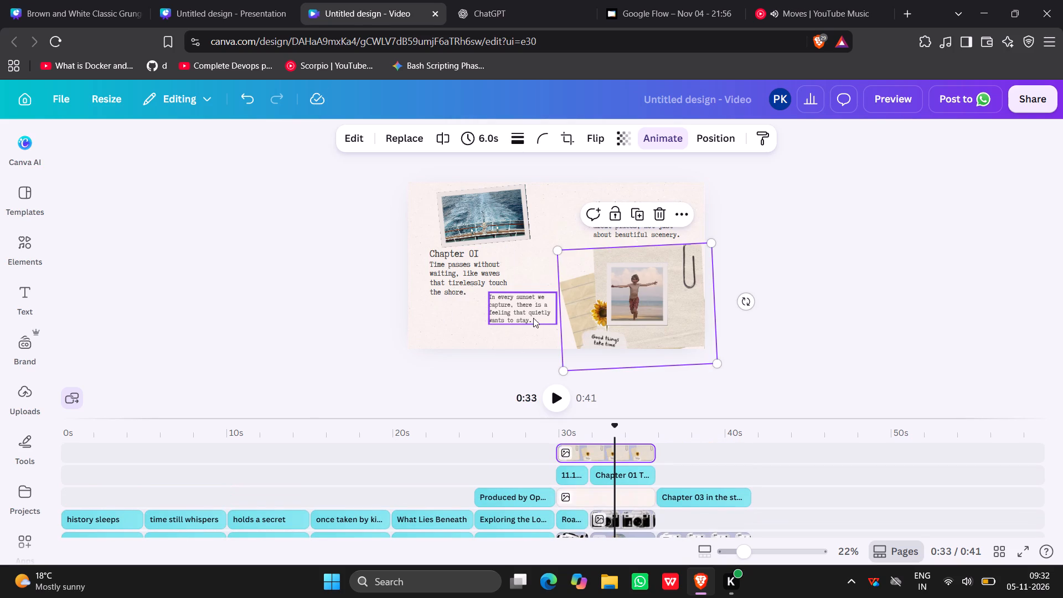
click(531, 315)
drag(531, 315, 499, 328)
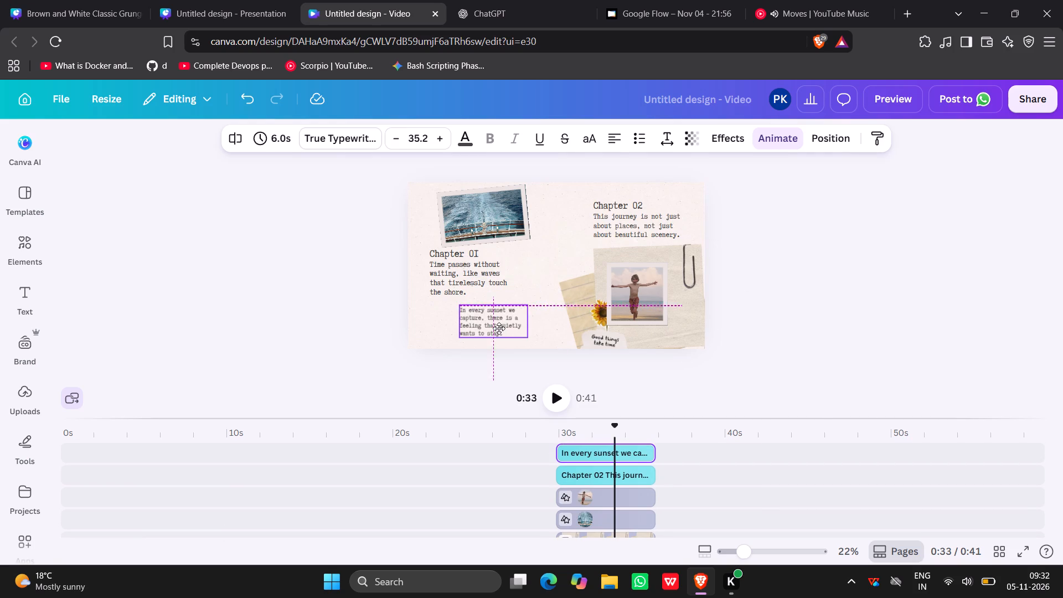
drag(499, 328, 470, 329)
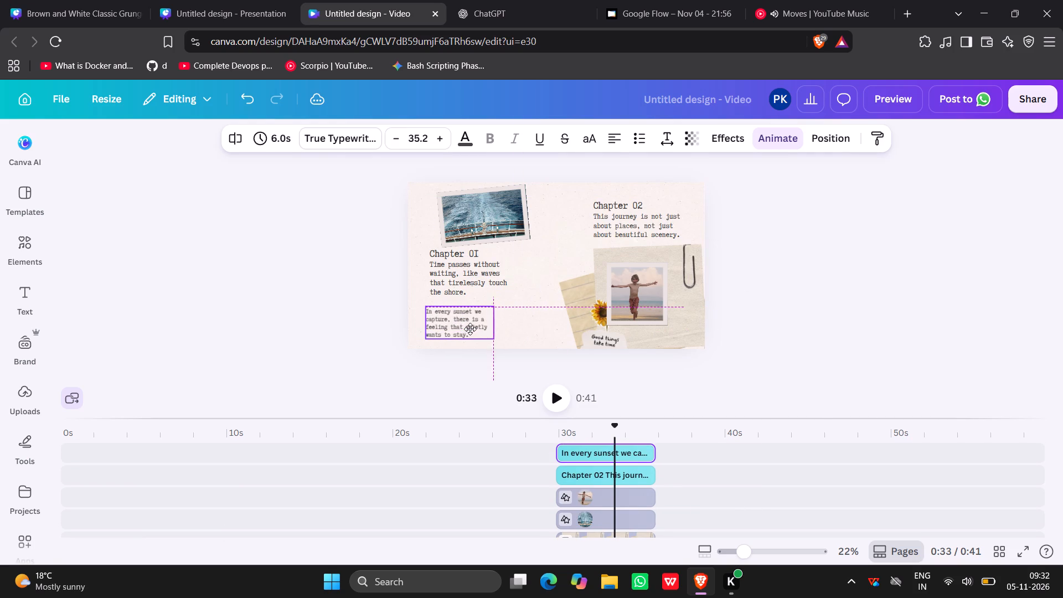
drag(470, 329, 472, 327)
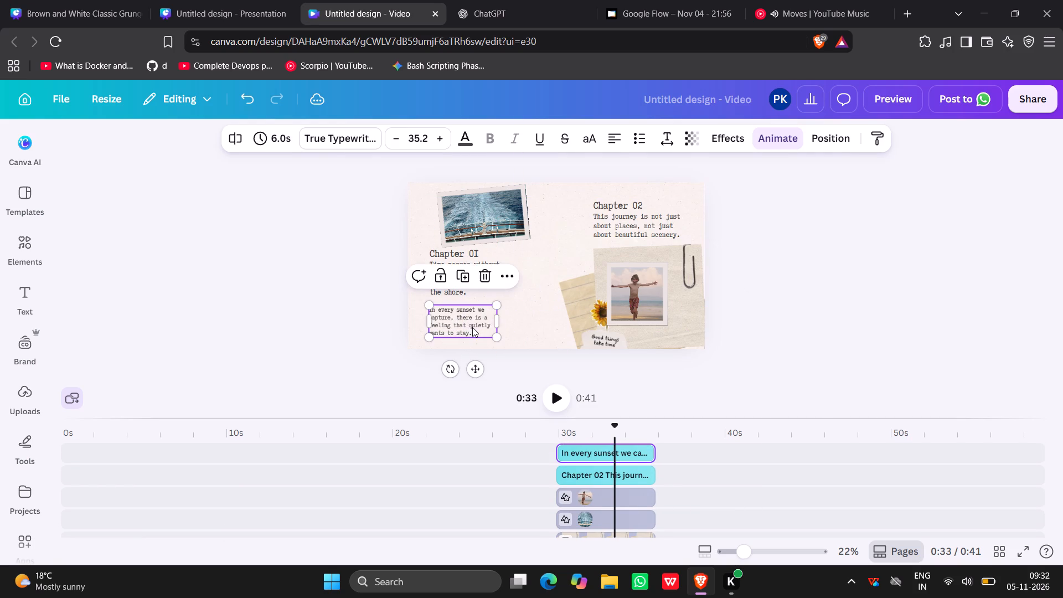
click(828, 307)
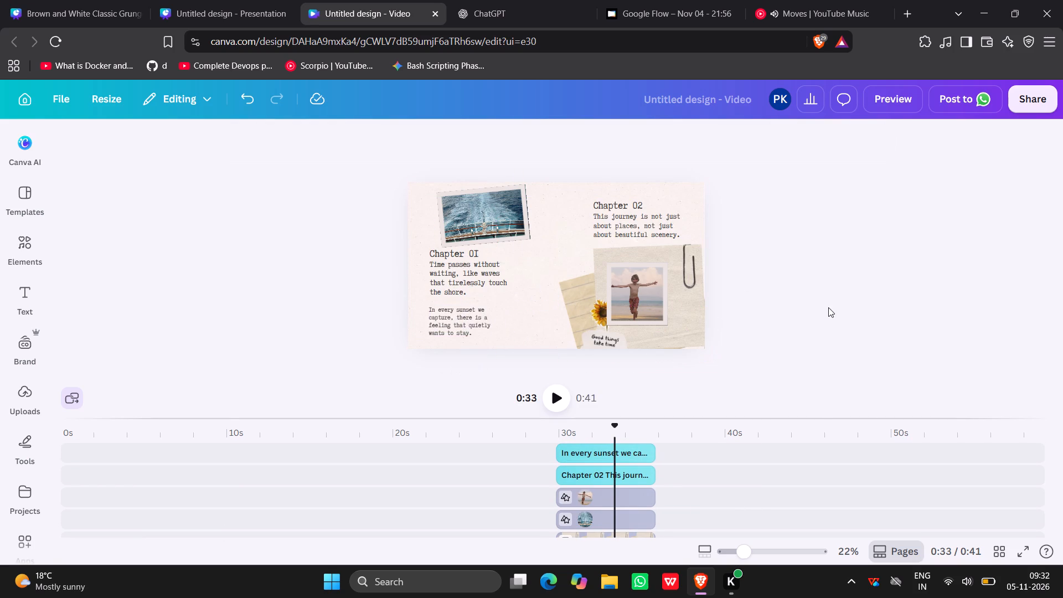
click(863, 302)
Look over the timeline tracks and scrub between 0 s and 30 s to review the history pages around "Once taken by kings".
scroll(594, 507, down, 1)
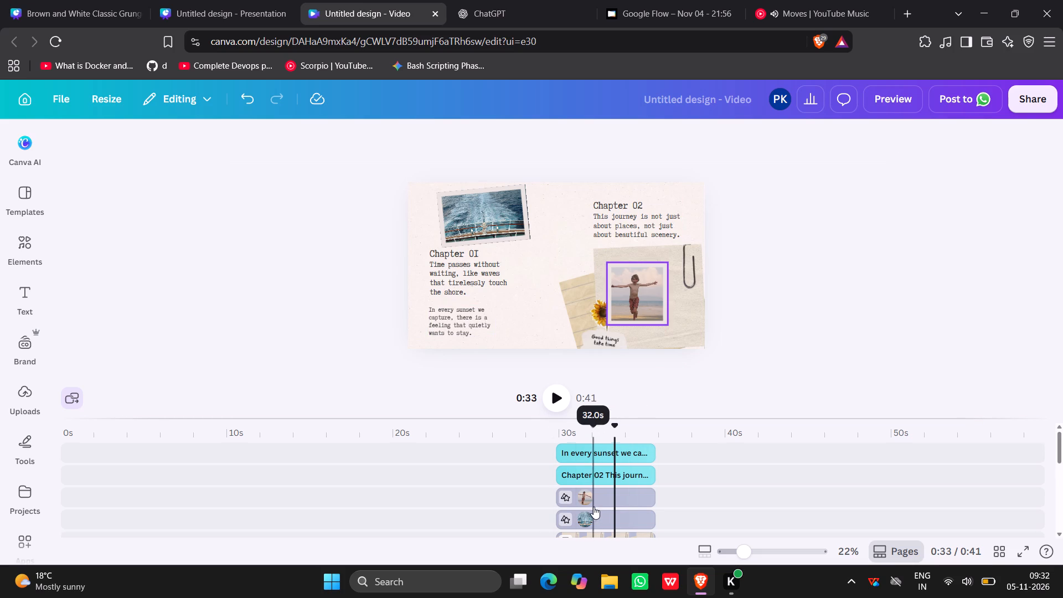
scroll(594, 507, down, 2)
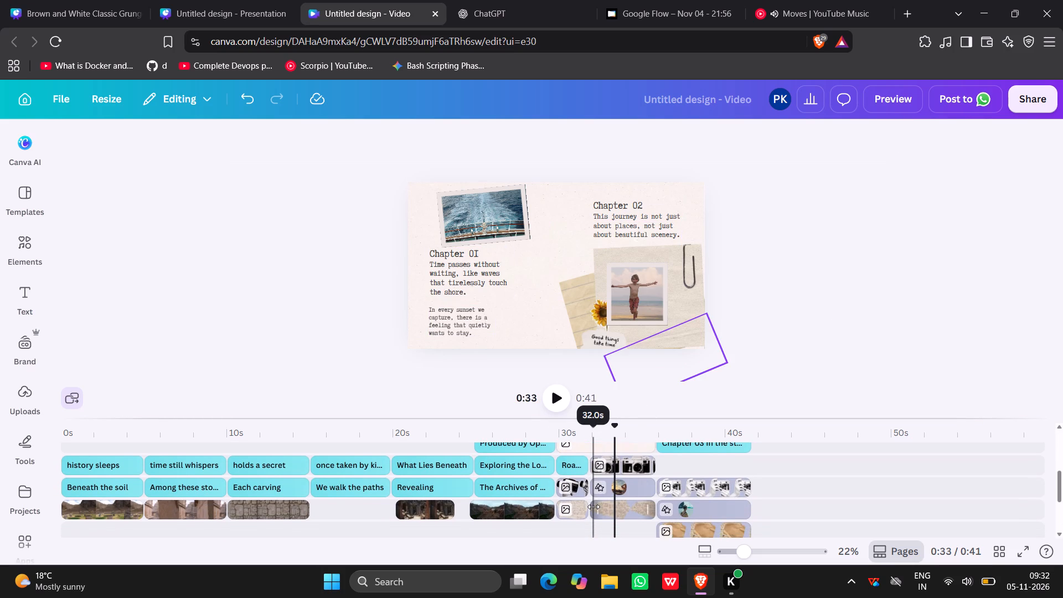
scroll(452, 561, down, 1)
scroll(503, 533, down, 1)
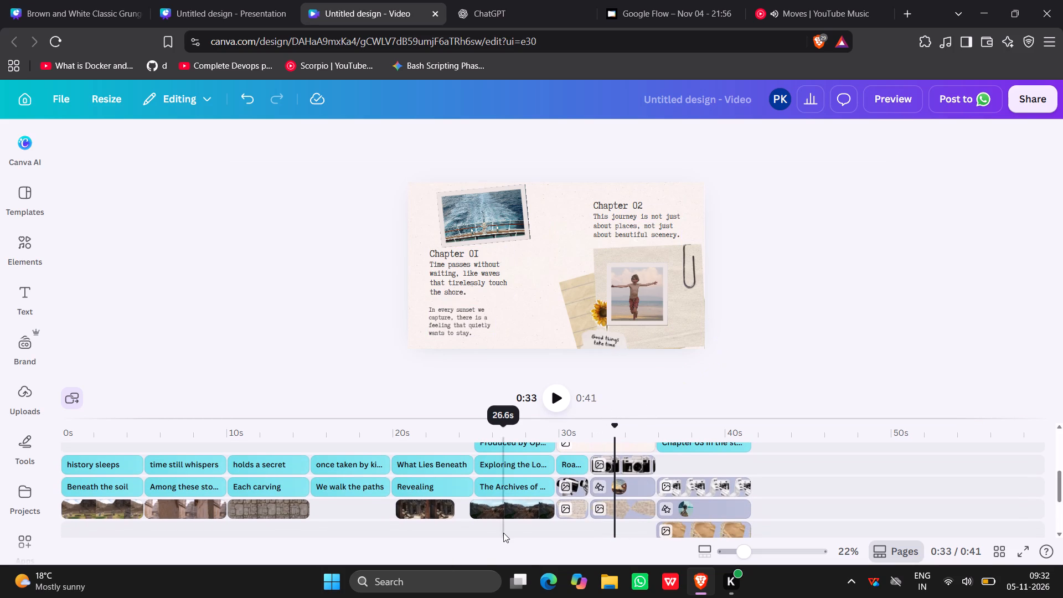
scroll(503, 533, down, 1)
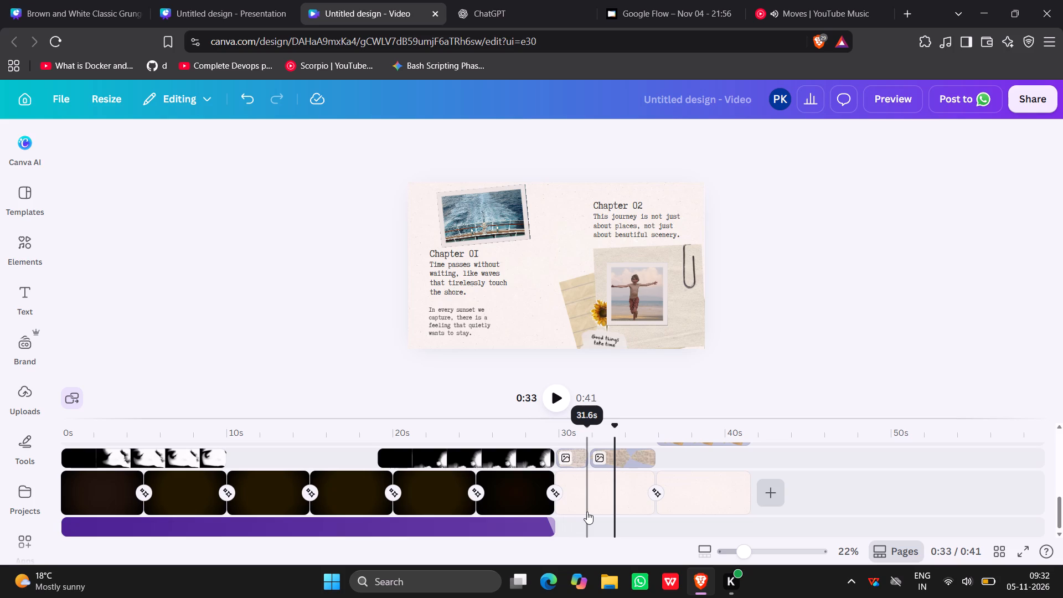
scroll(587, 512, down, 1)
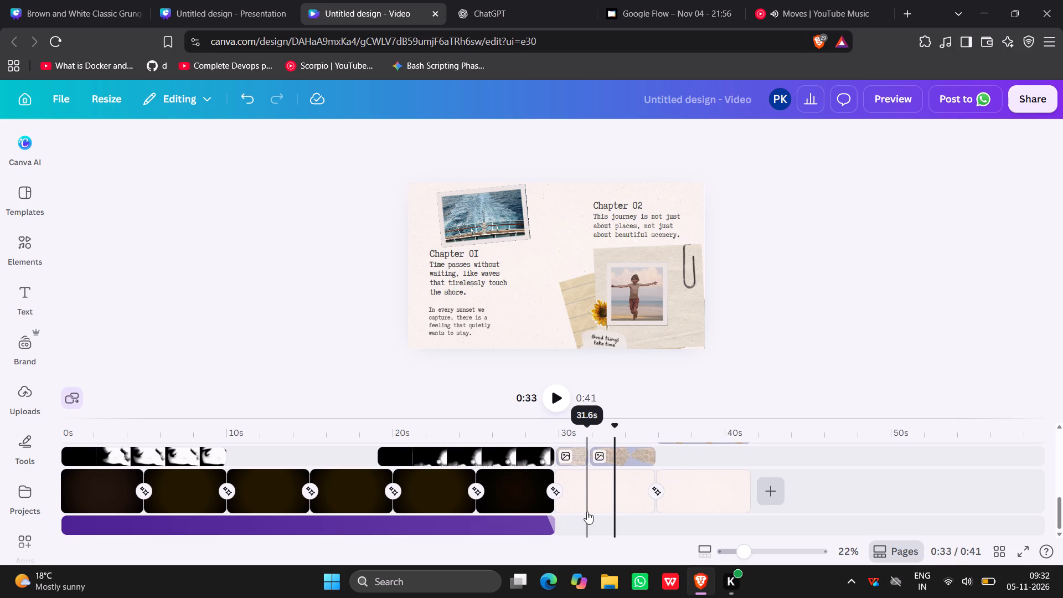
scroll(587, 512, down, 1)
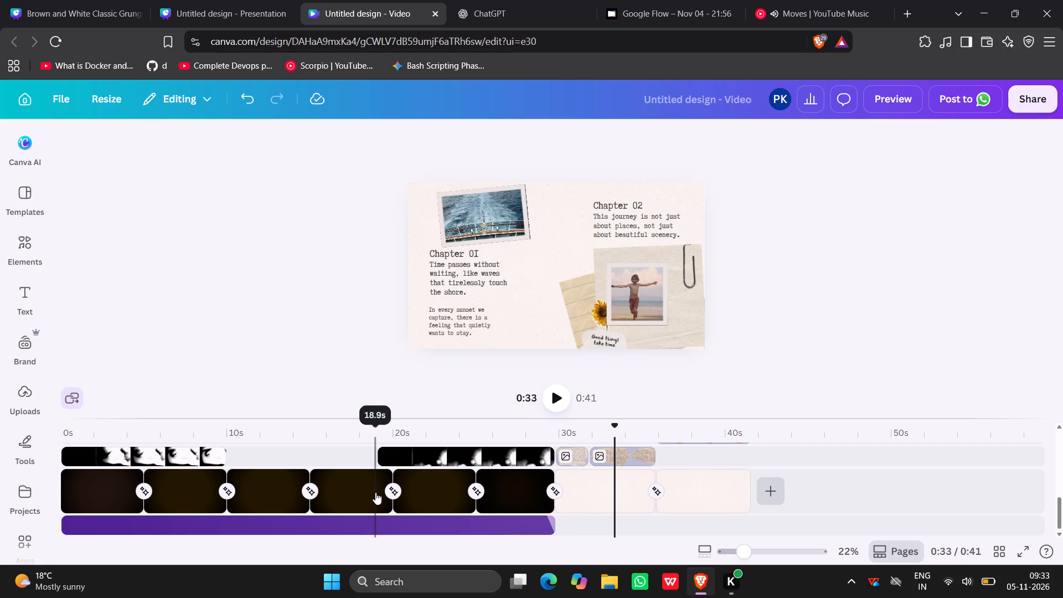
click(335, 495)
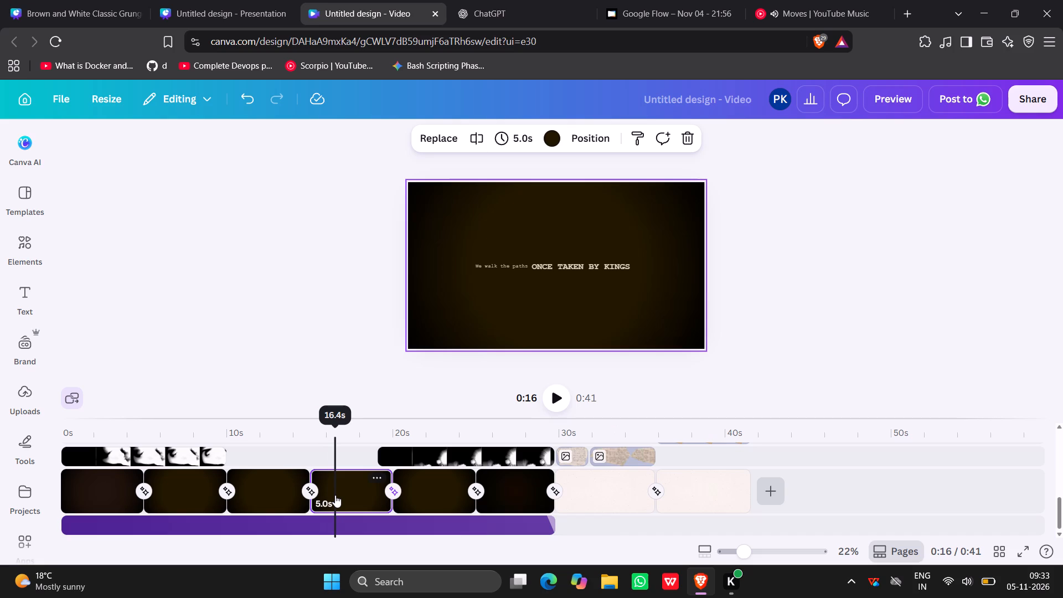
drag(338, 486, 350, 490)
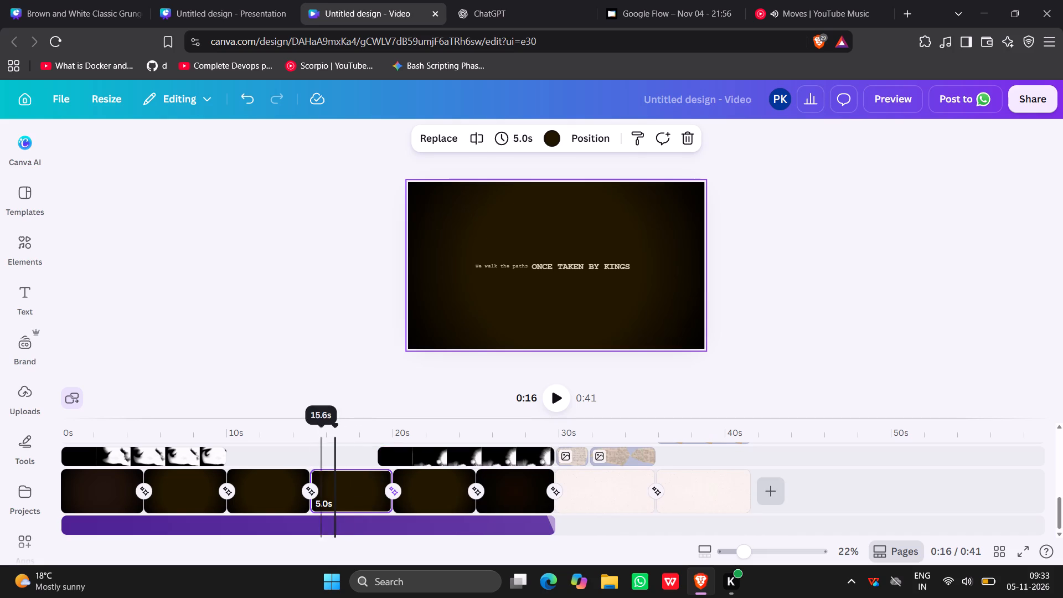
drag(336, 437, 417, 443)
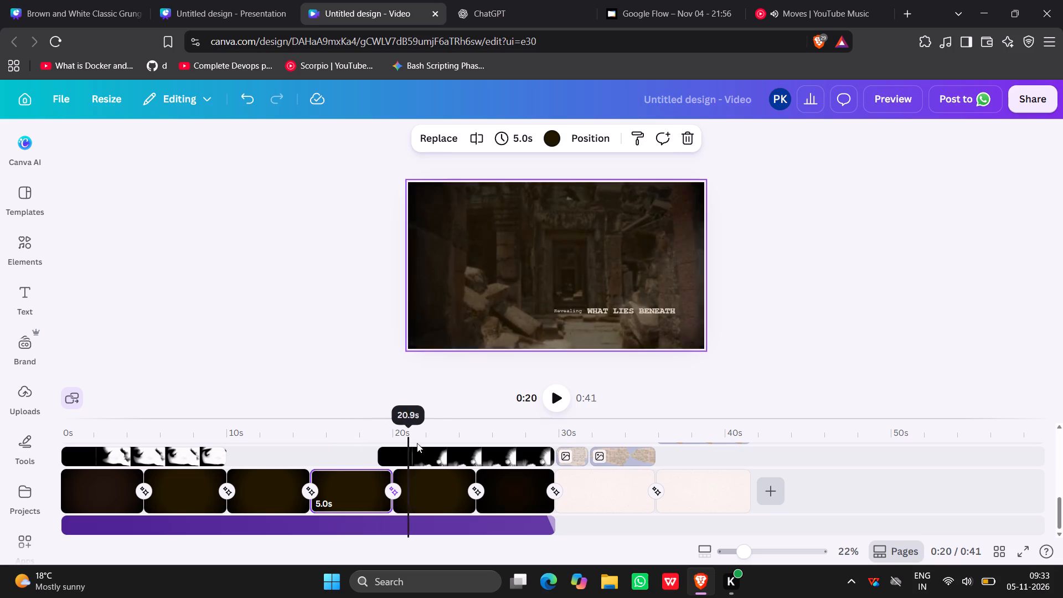
drag(417, 443, 360, 446)
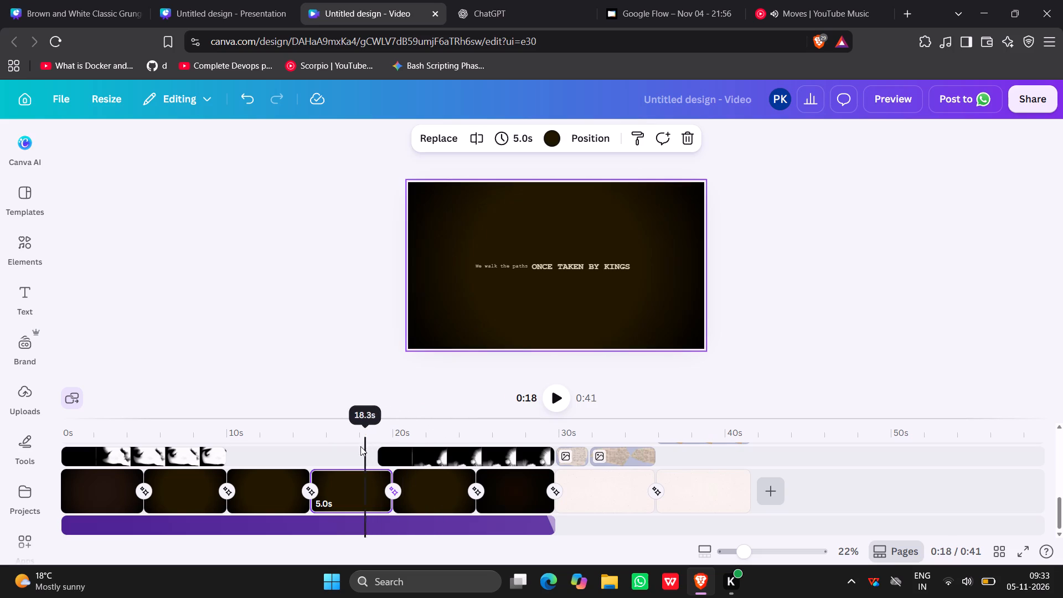
drag(360, 446, 200, 453)
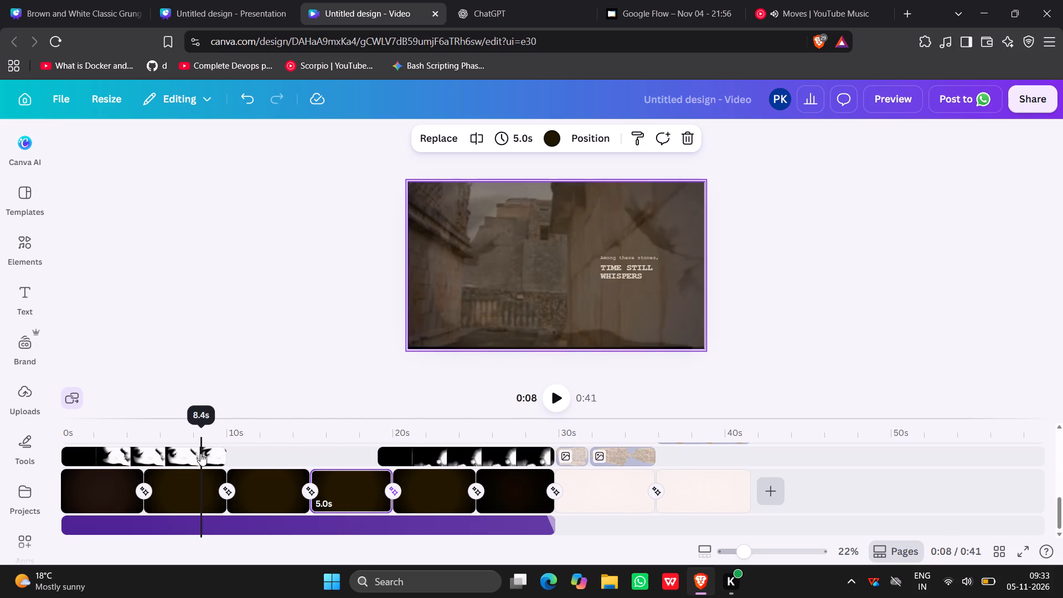
drag(200, 453, 30, 459)
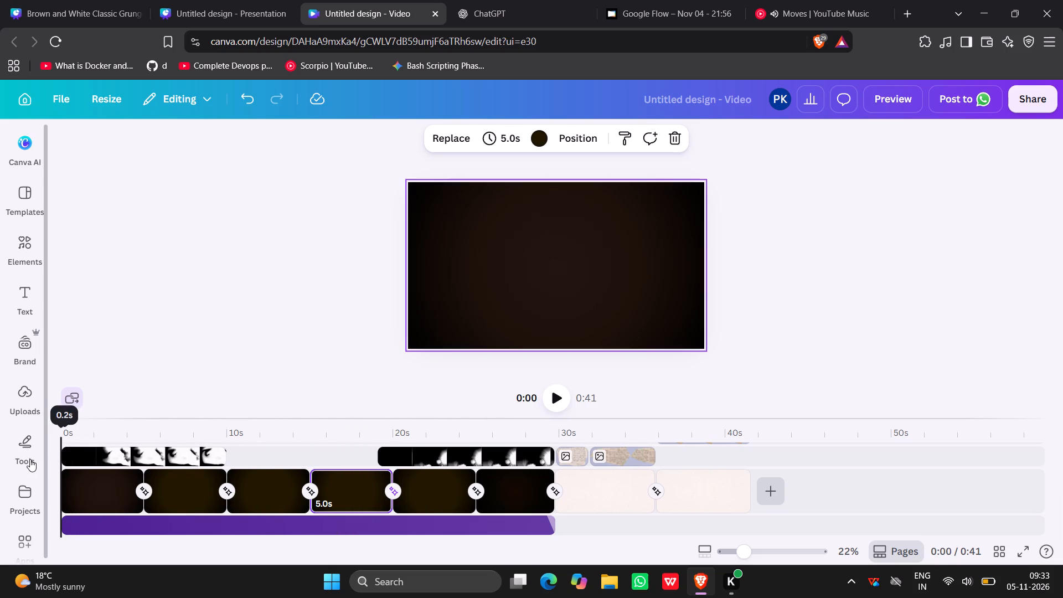
drag(30, 459, 569, 436)
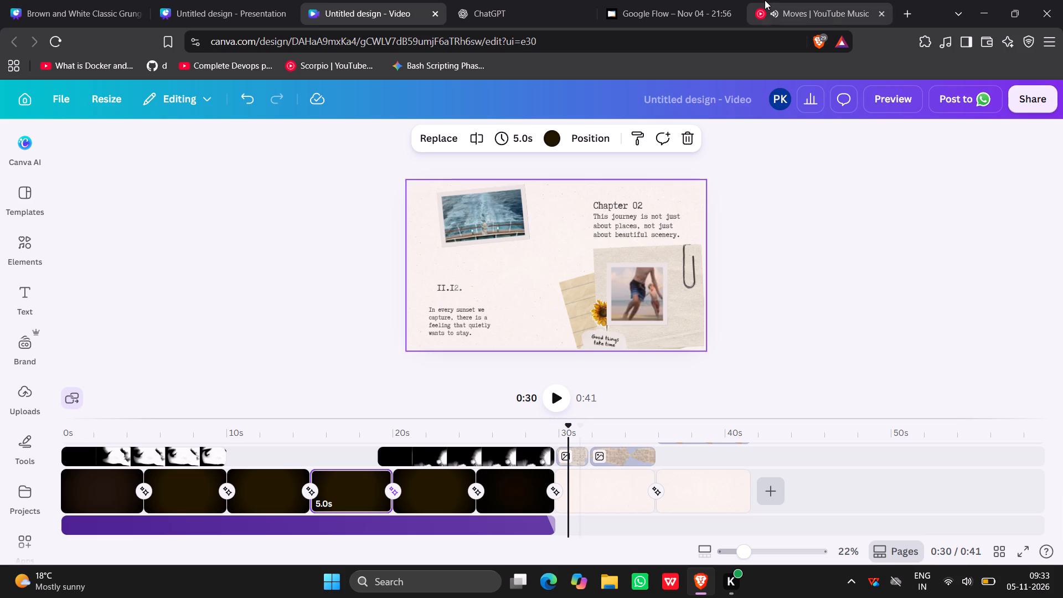
Switch to YouTube Music and play "EX-FILES", then "Sitaare (From "Ikkis")", from the home page's Quick picks.
click(816, 1)
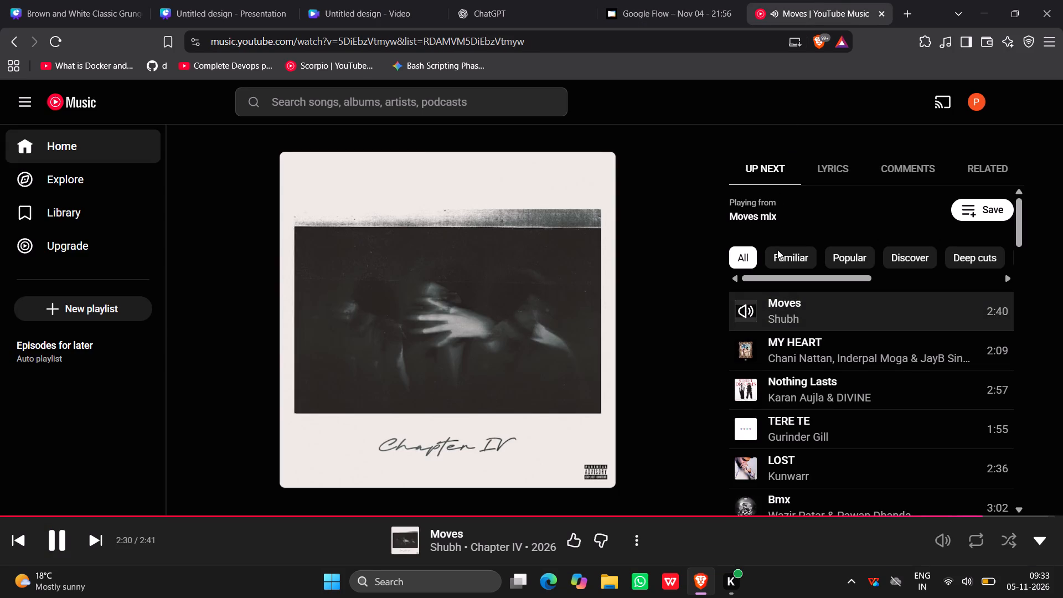
click(113, 137)
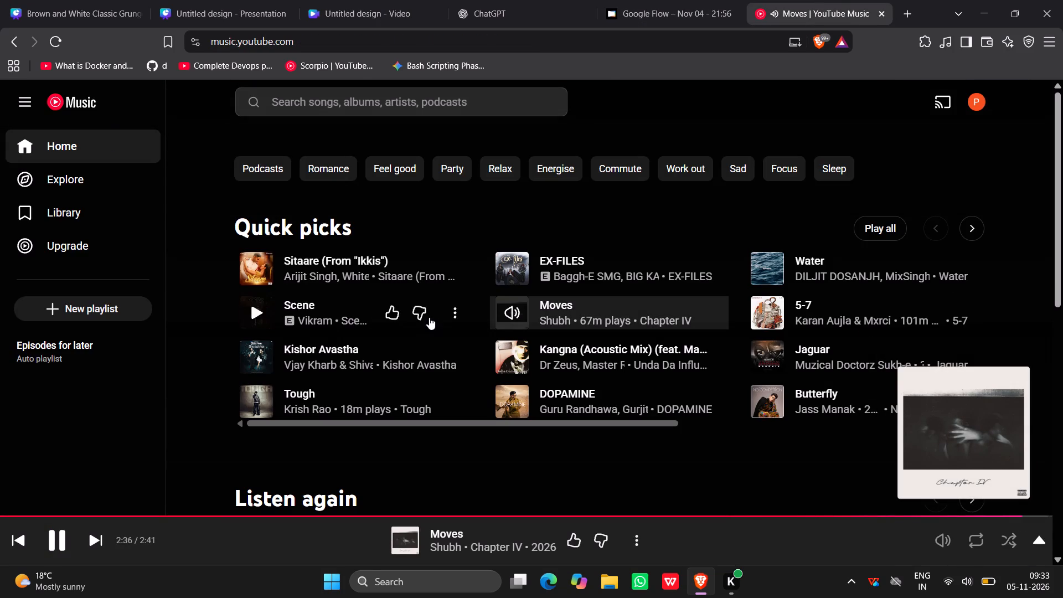
click(511, 267)
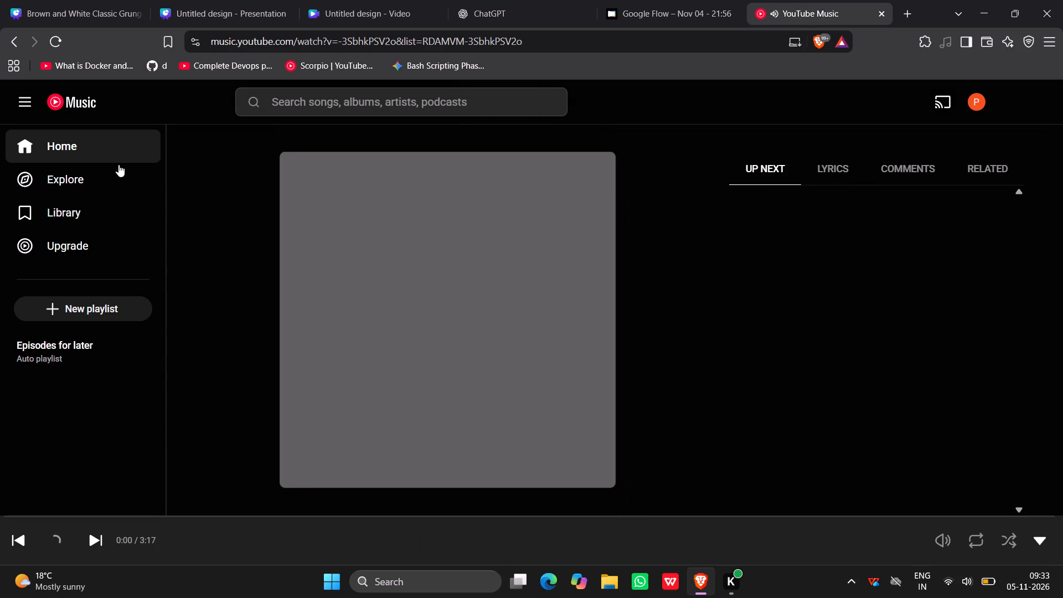
click(107, 141)
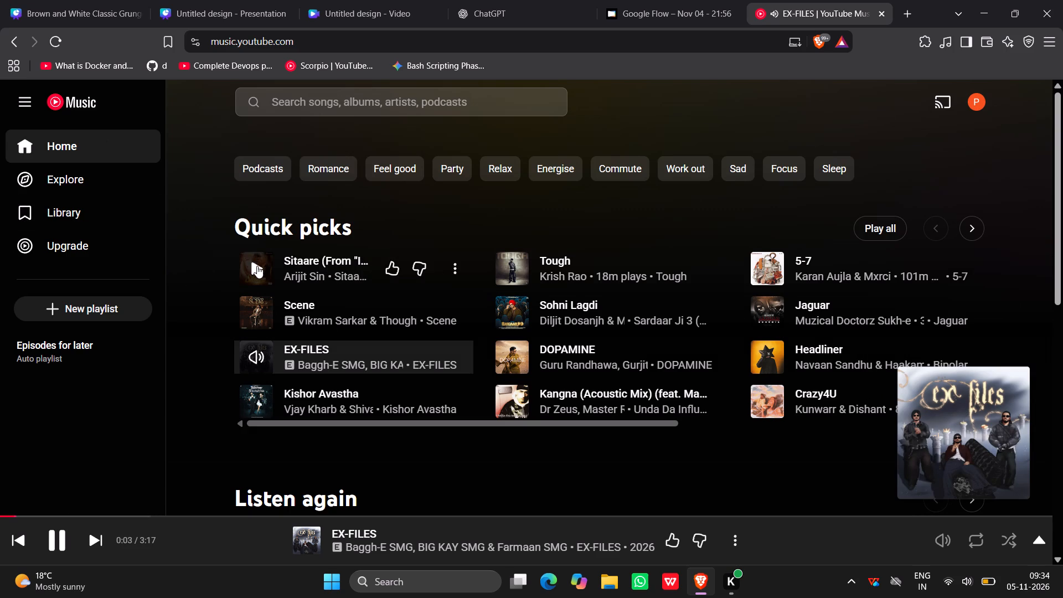
click(257, 266)
Return to the Canva video design and extend the Chapter 01–02 page at 30 s to 7.1 s.
click(662, 0)
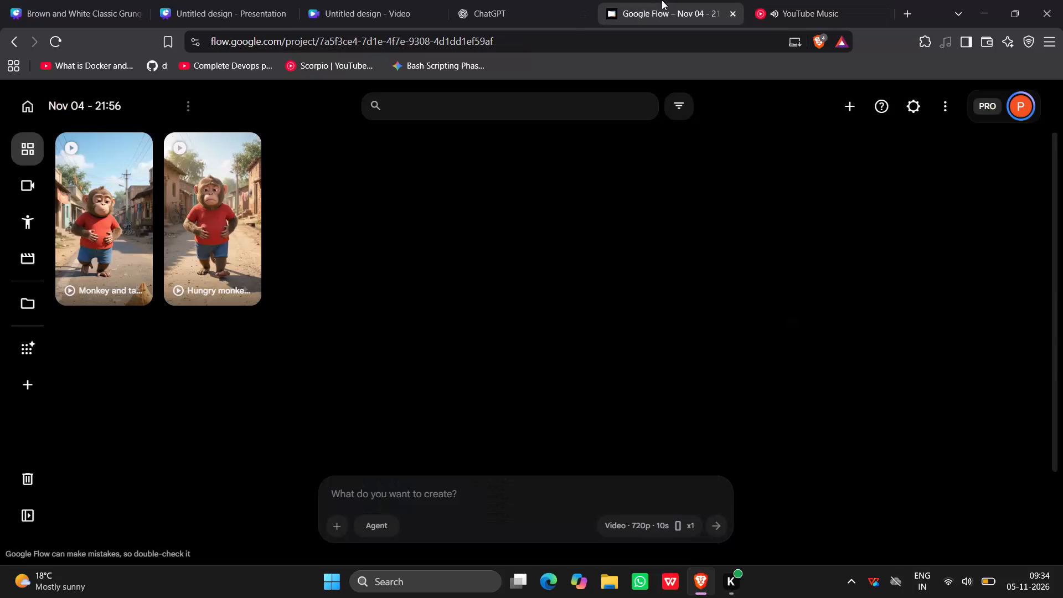
click(367, 2)
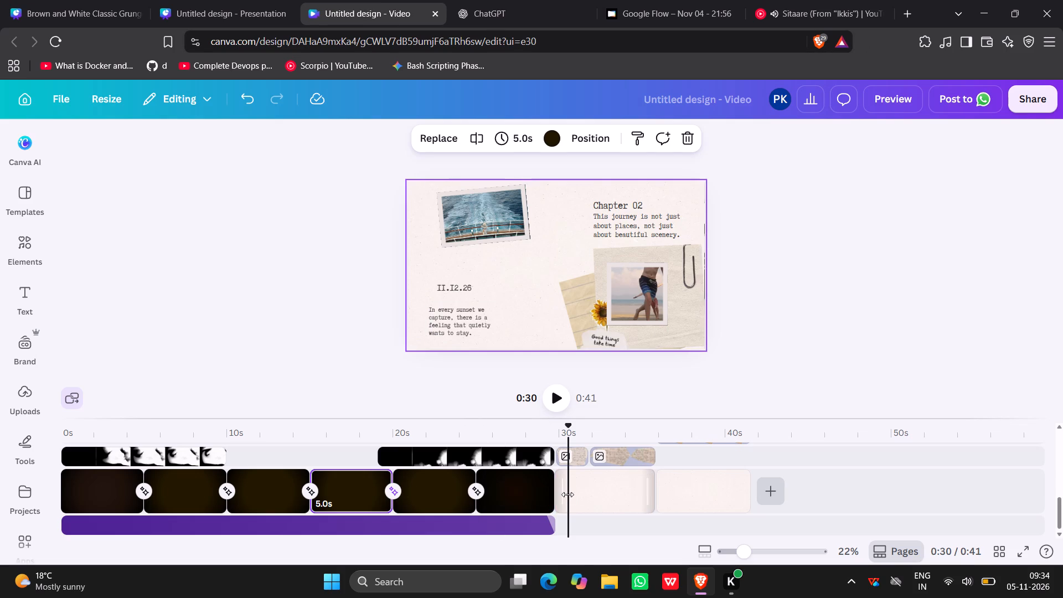
drag(567, 495, 550, 499)
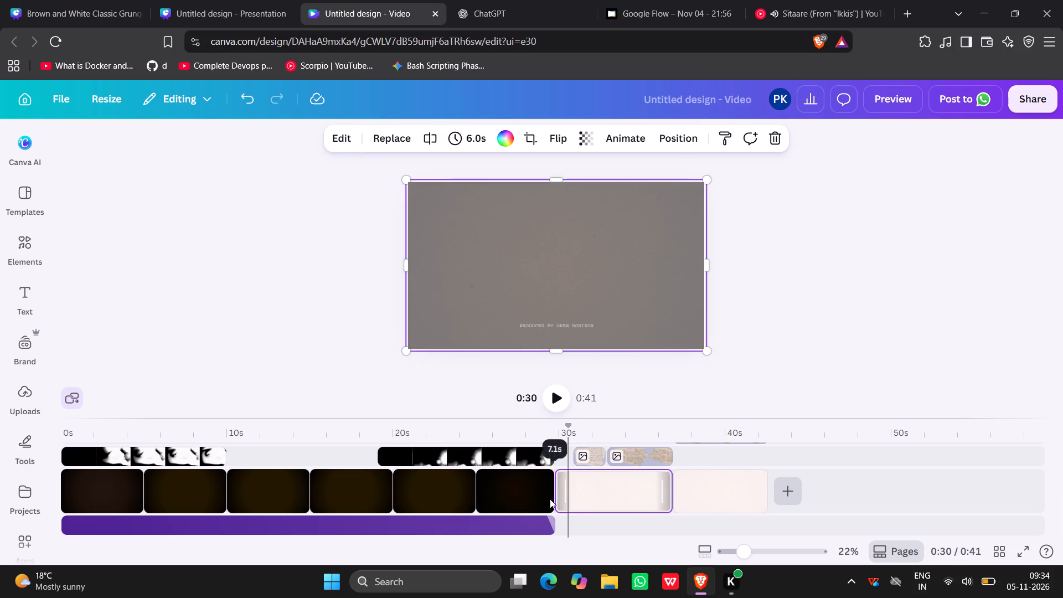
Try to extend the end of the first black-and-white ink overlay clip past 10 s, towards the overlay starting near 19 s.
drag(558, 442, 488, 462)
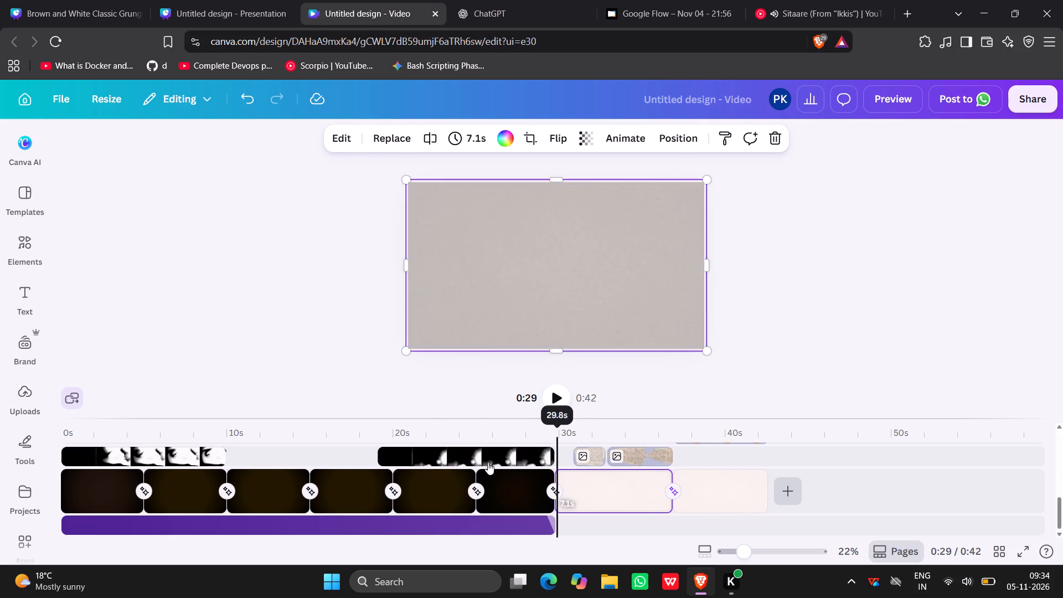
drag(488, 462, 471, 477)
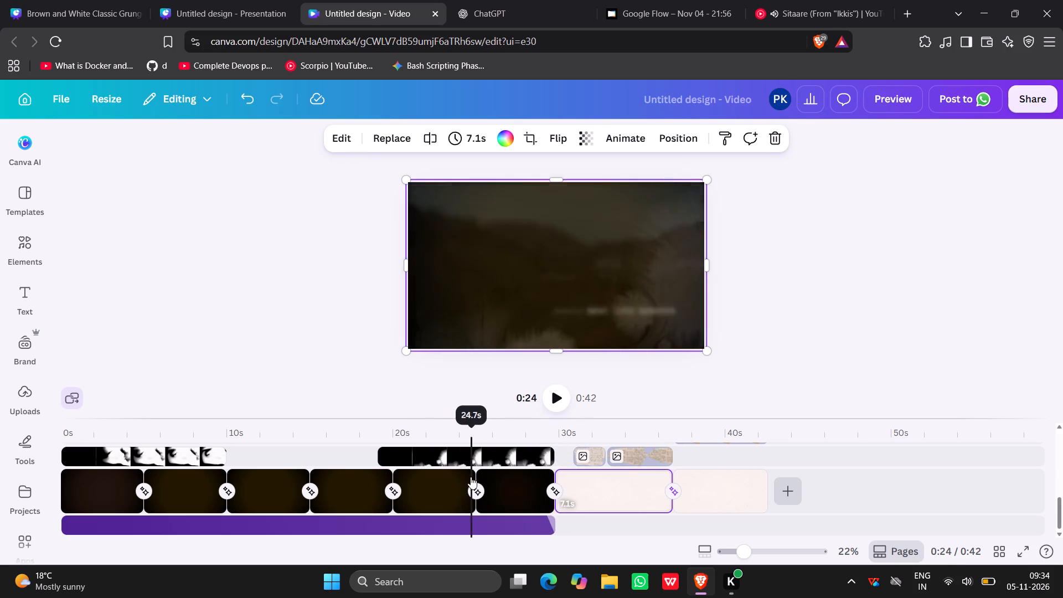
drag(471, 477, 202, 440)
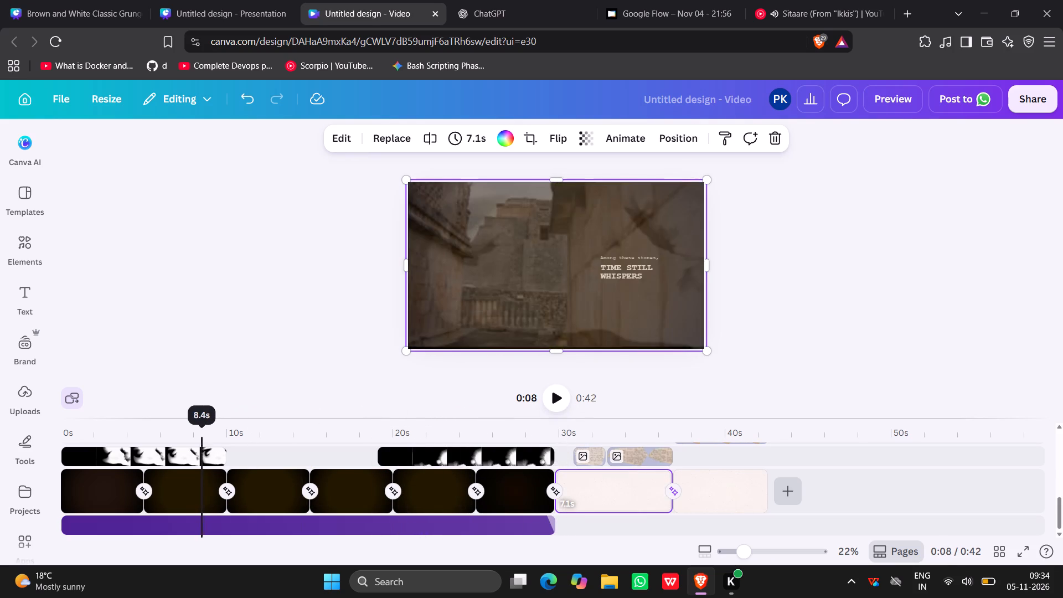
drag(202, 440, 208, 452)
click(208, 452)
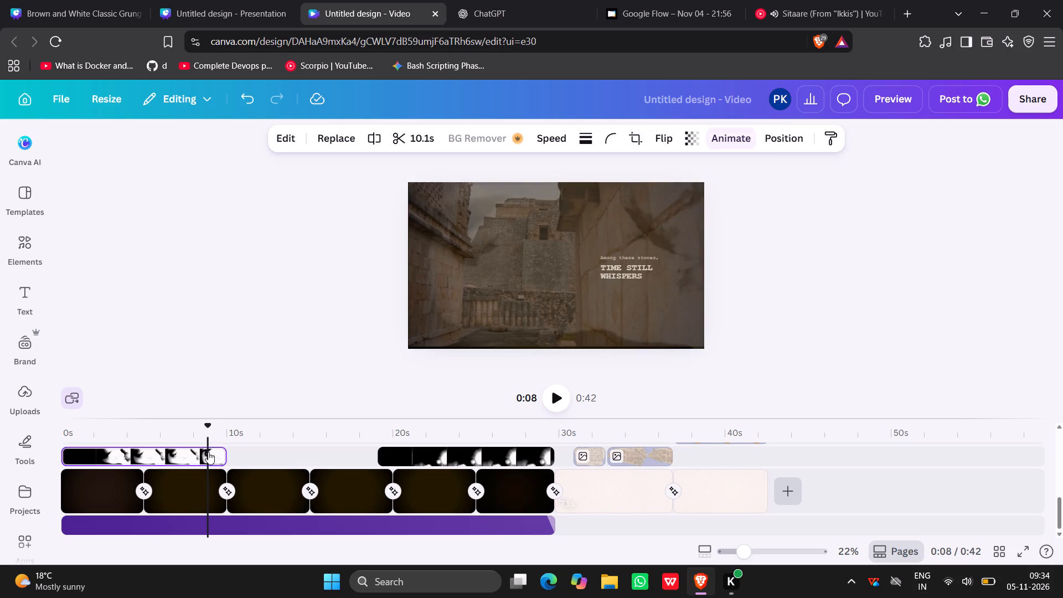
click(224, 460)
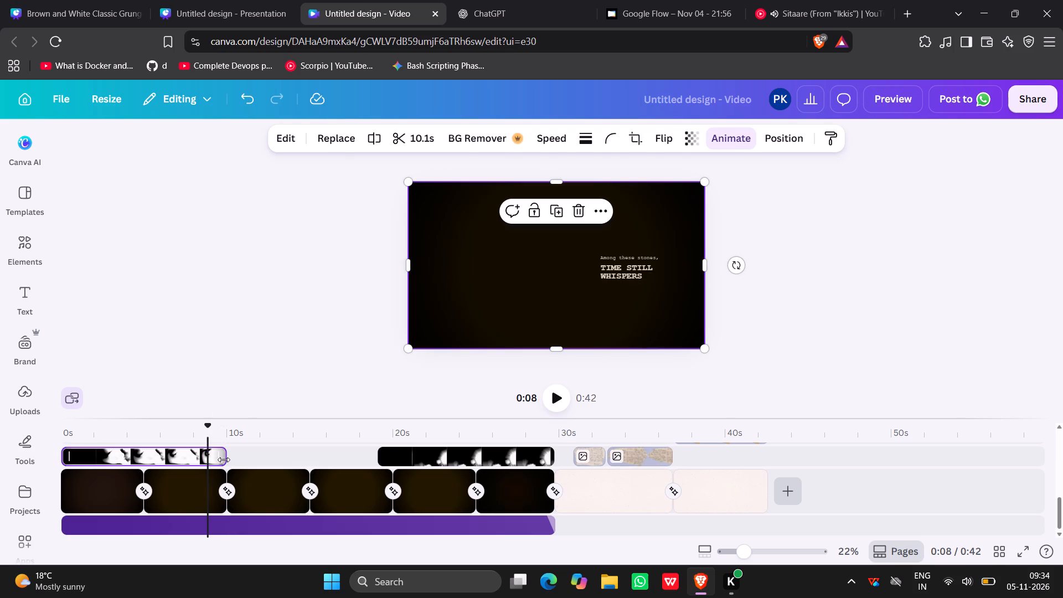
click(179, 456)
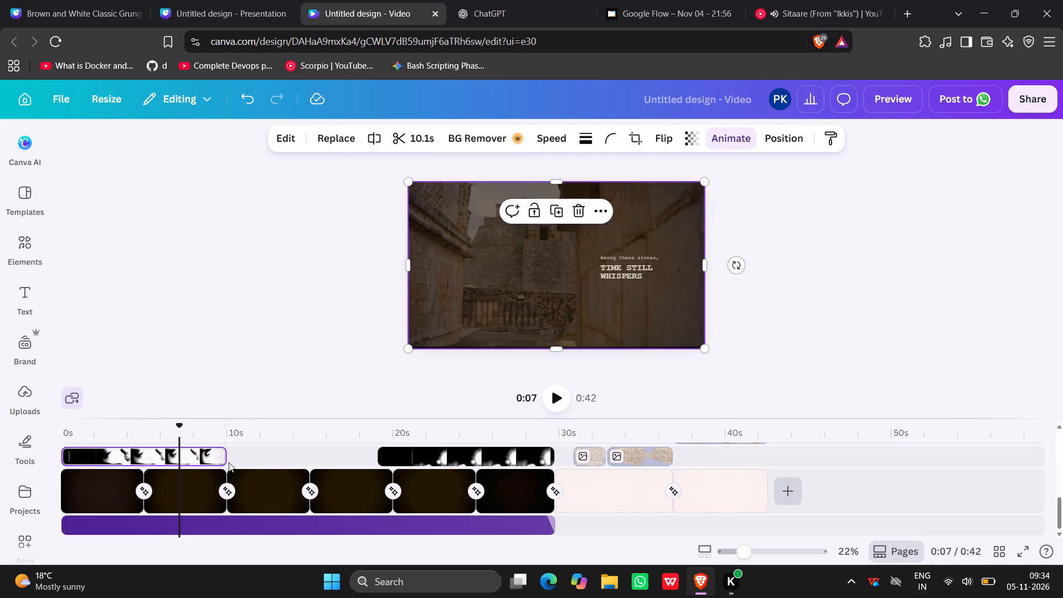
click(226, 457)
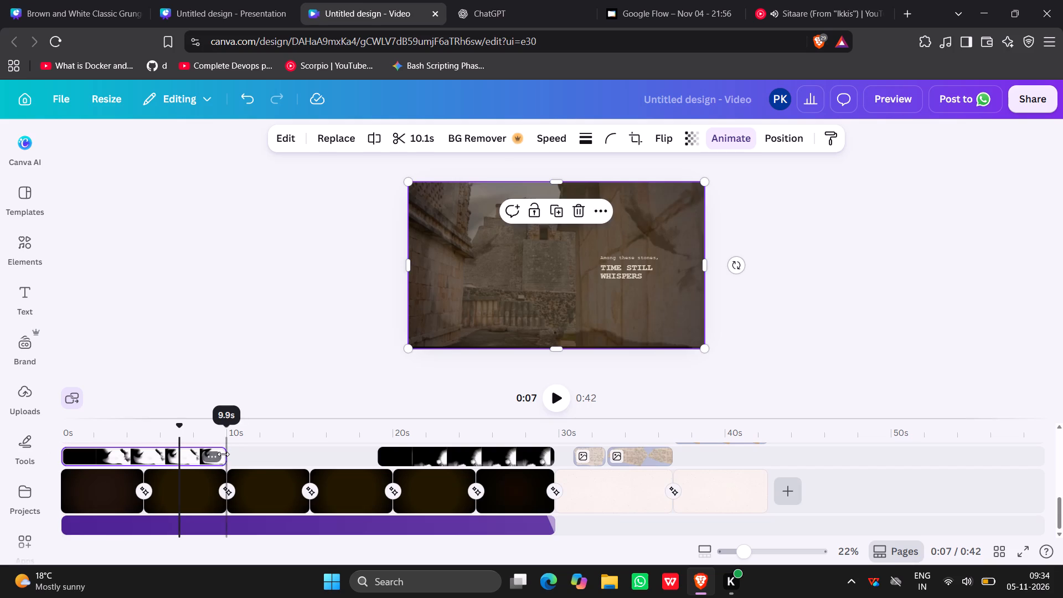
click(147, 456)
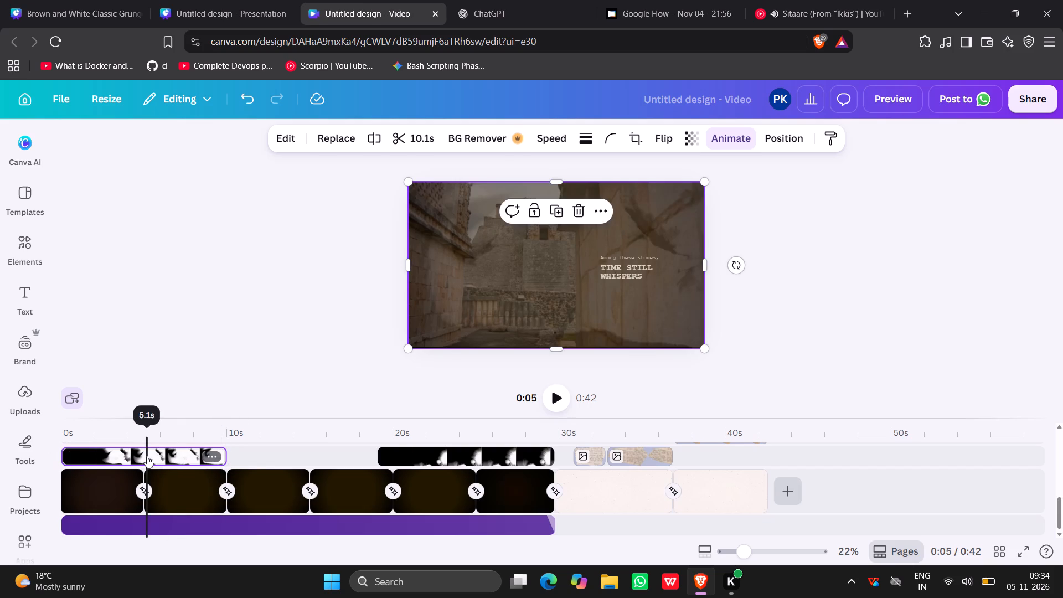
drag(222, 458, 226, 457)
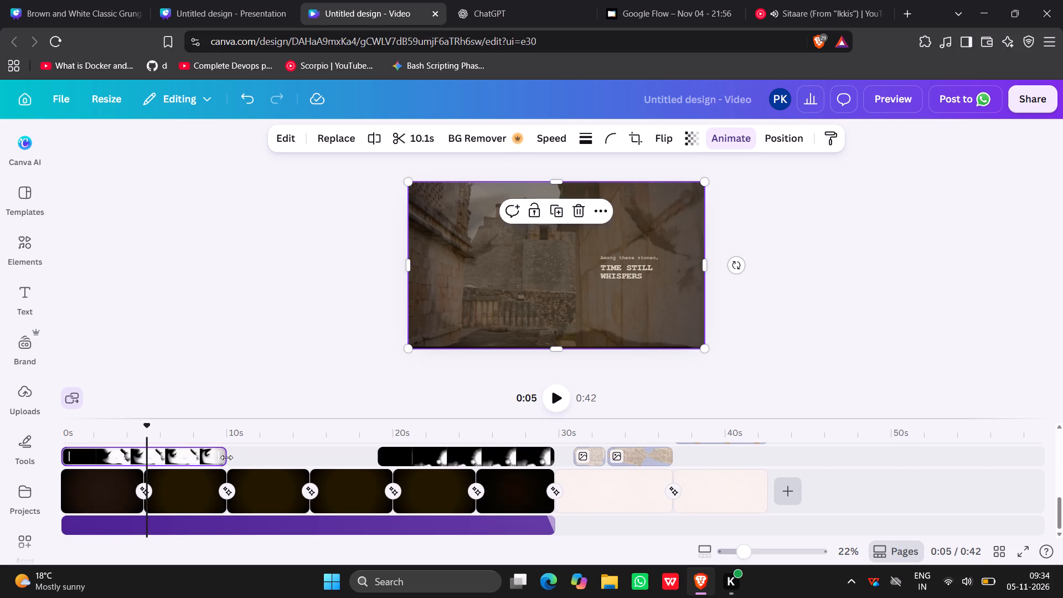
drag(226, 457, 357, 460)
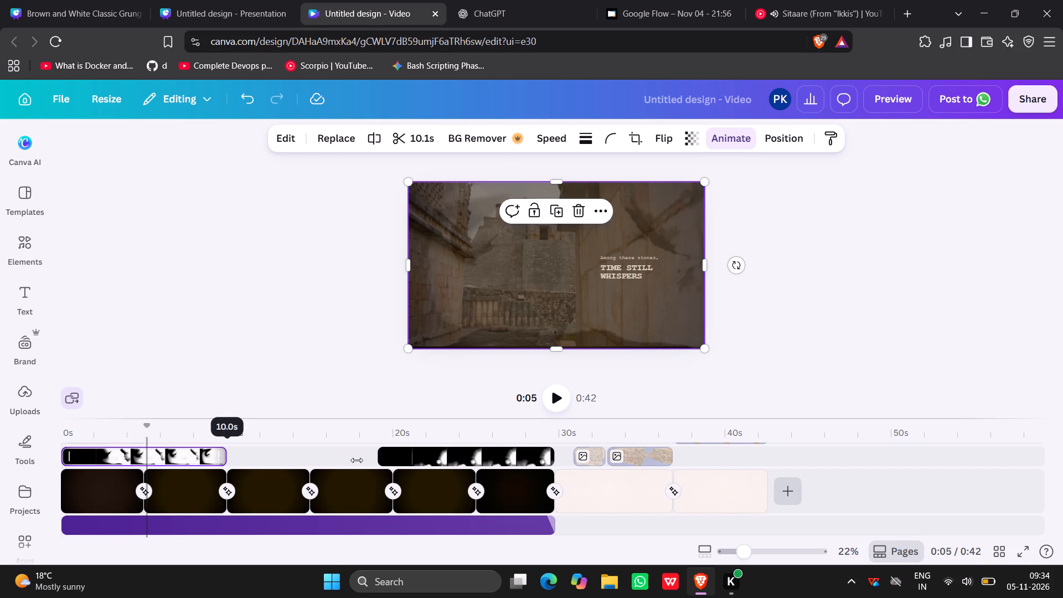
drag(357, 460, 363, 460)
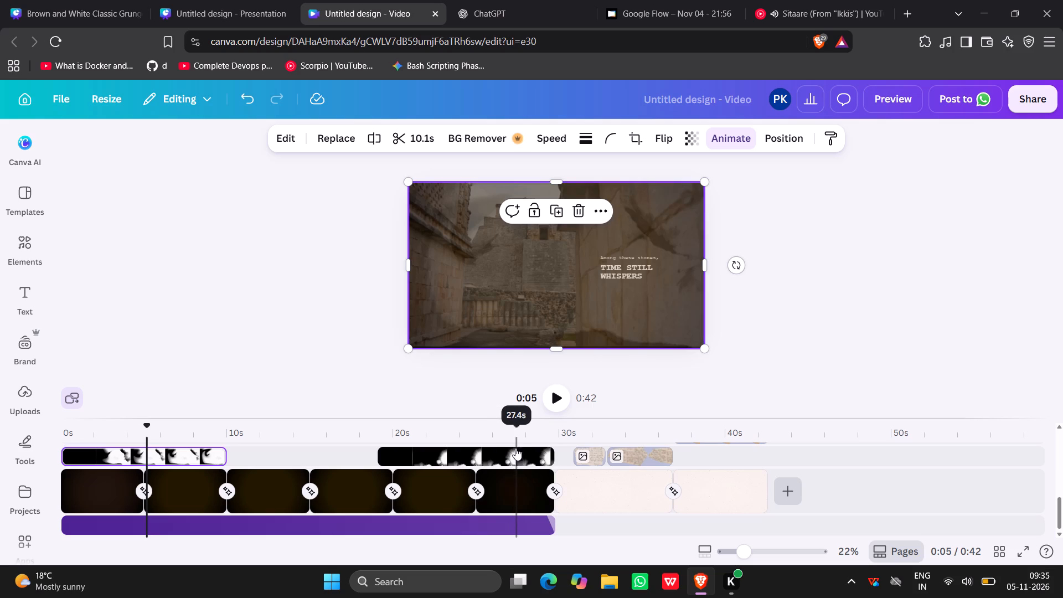
Resize the canvas to the first black-and-white ink overlay clip, selected on the "Time still whispers" page at 8 s.
click(489, 451)
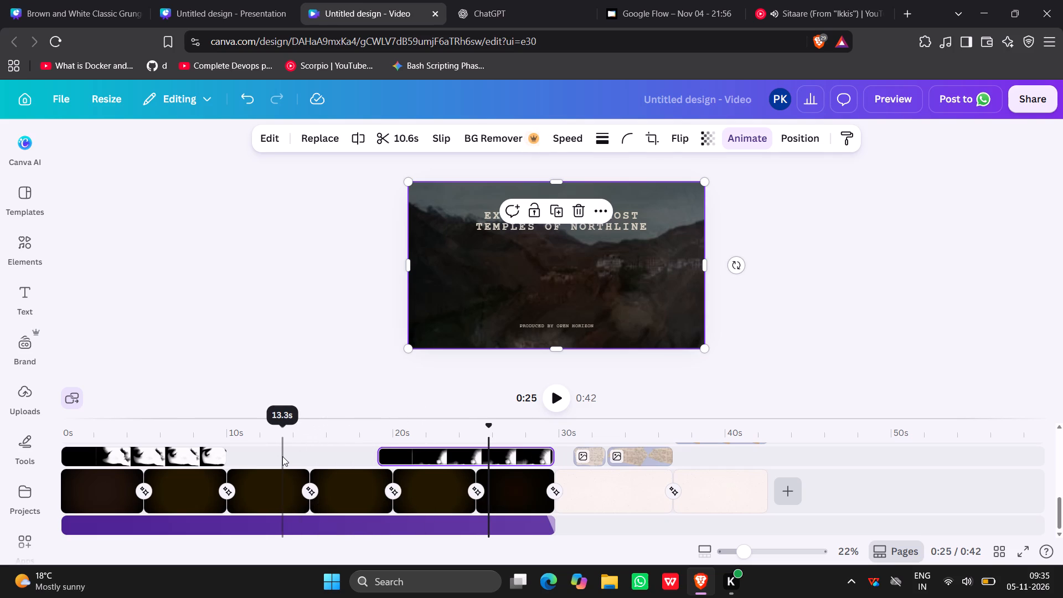
click(204, 457)
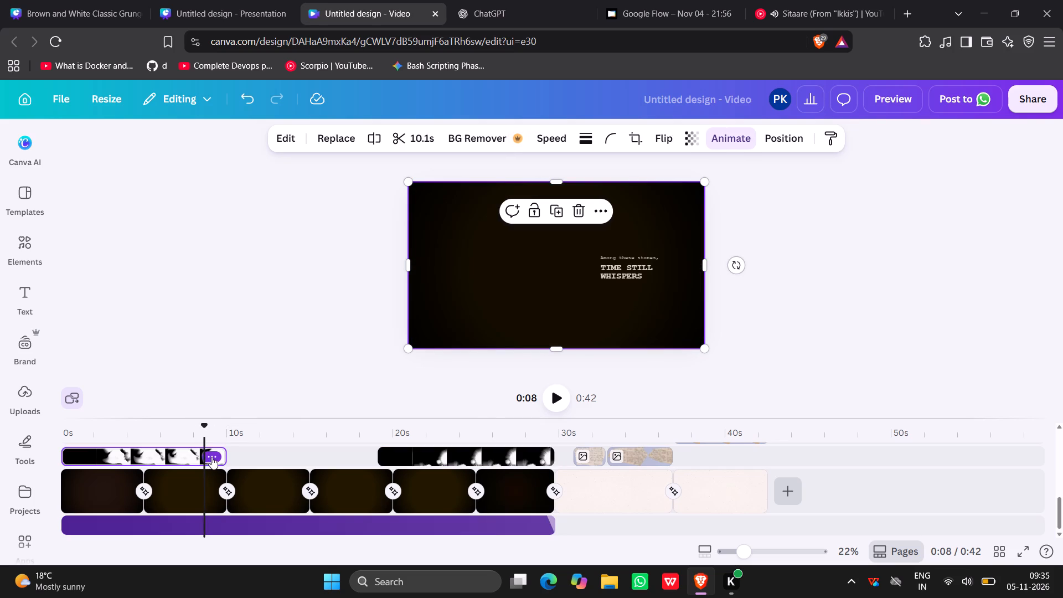
click(205, 456)
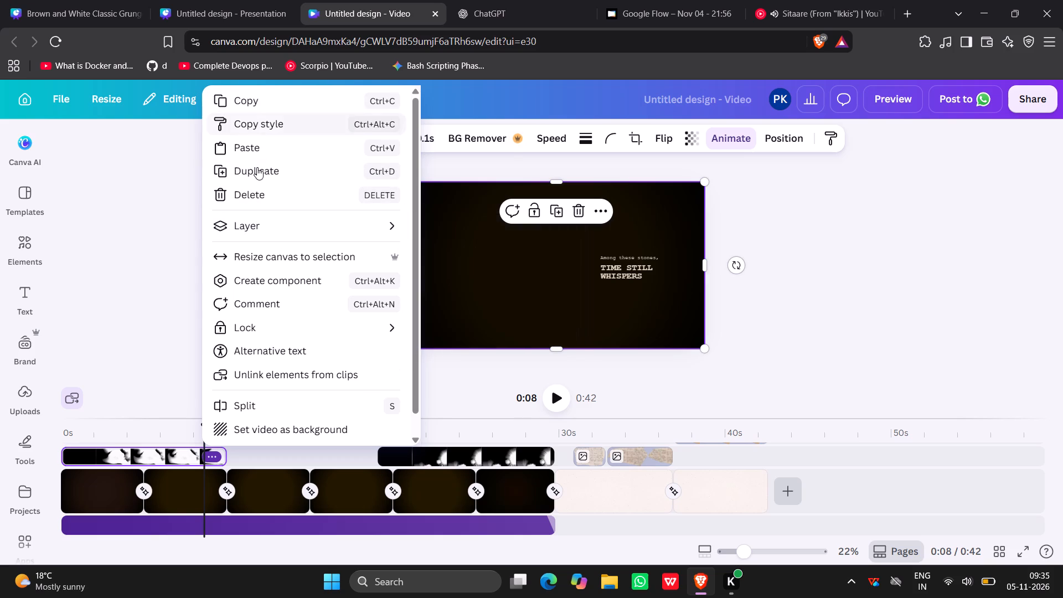
click(281, 260)
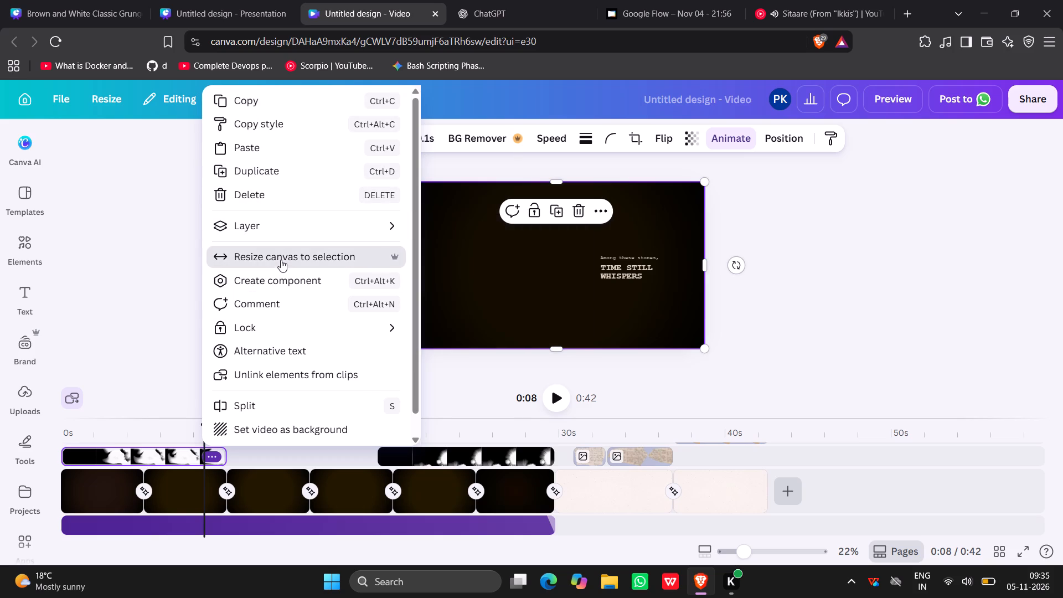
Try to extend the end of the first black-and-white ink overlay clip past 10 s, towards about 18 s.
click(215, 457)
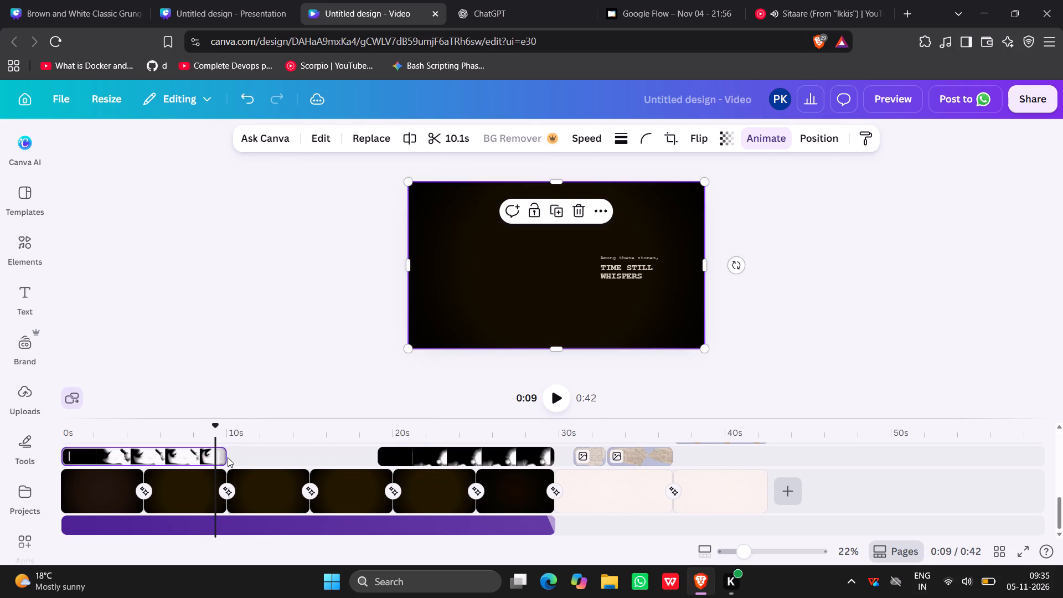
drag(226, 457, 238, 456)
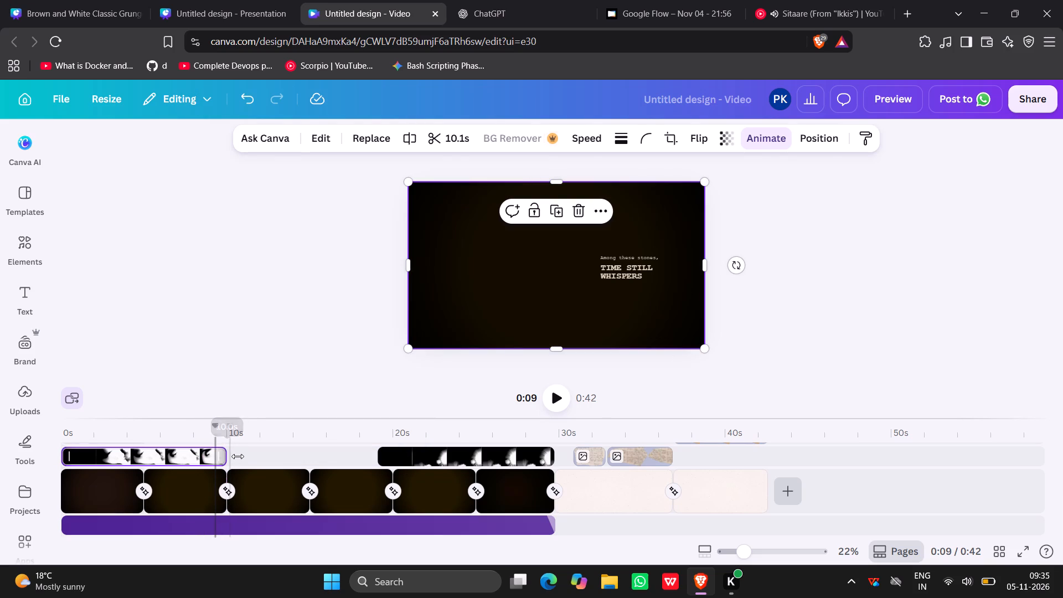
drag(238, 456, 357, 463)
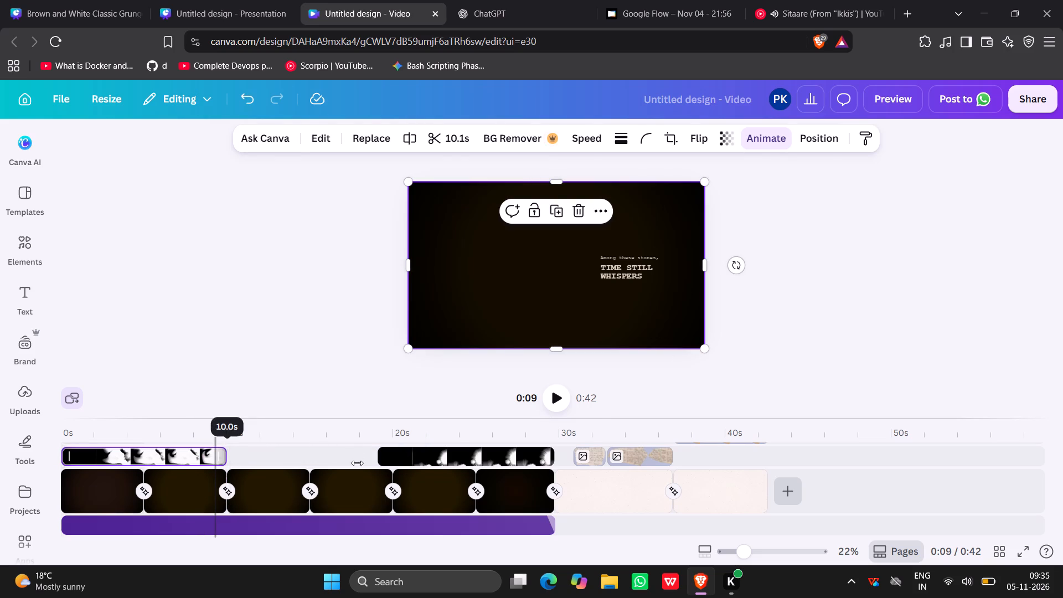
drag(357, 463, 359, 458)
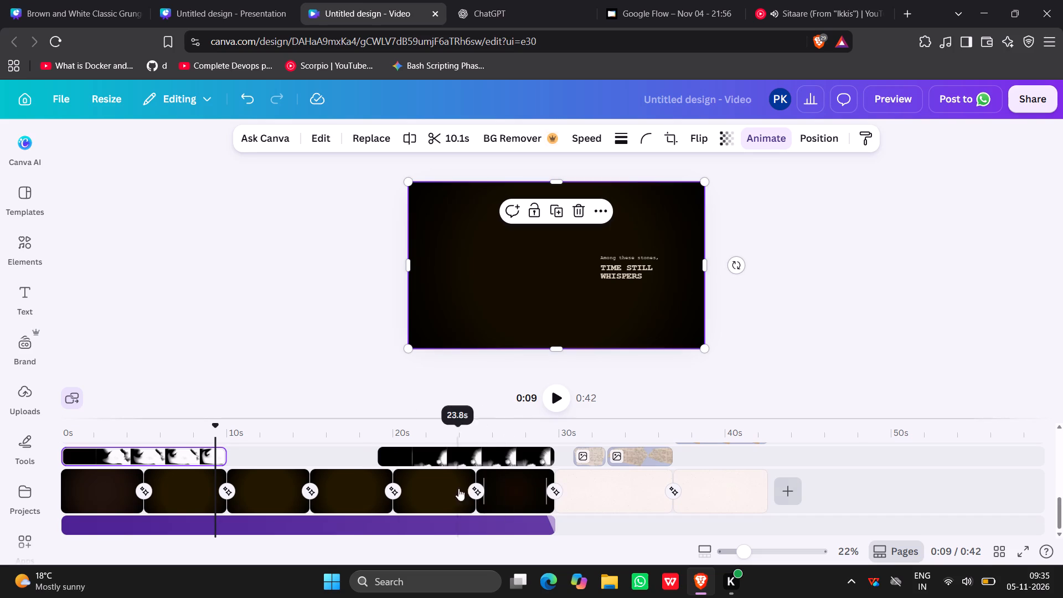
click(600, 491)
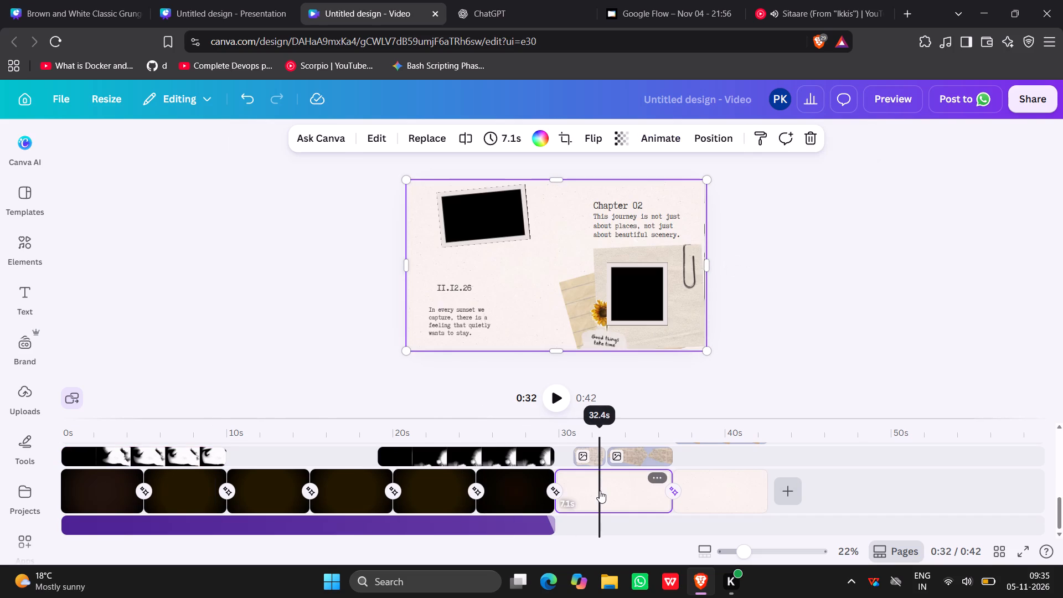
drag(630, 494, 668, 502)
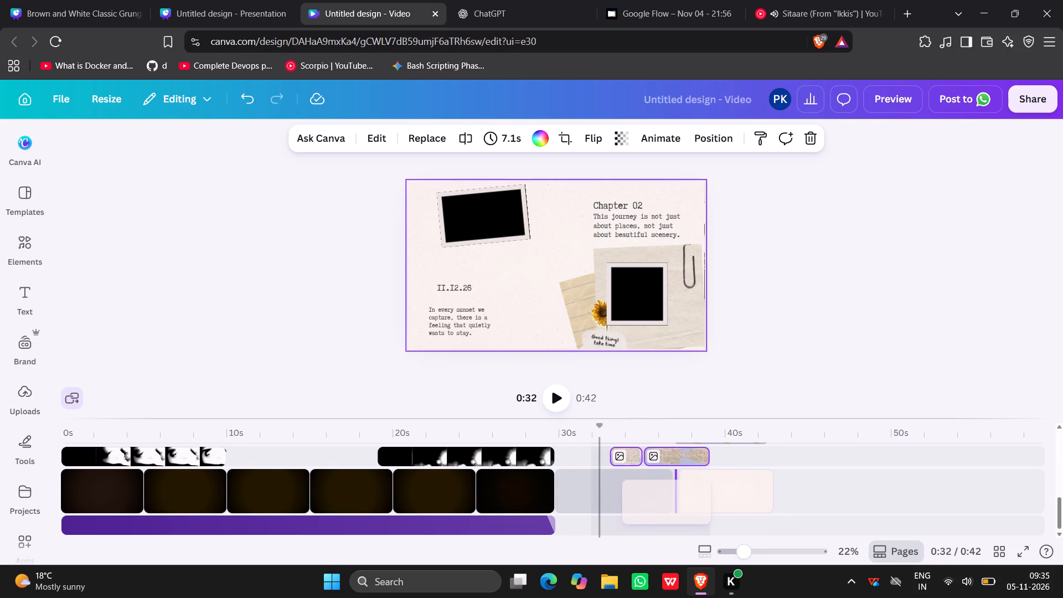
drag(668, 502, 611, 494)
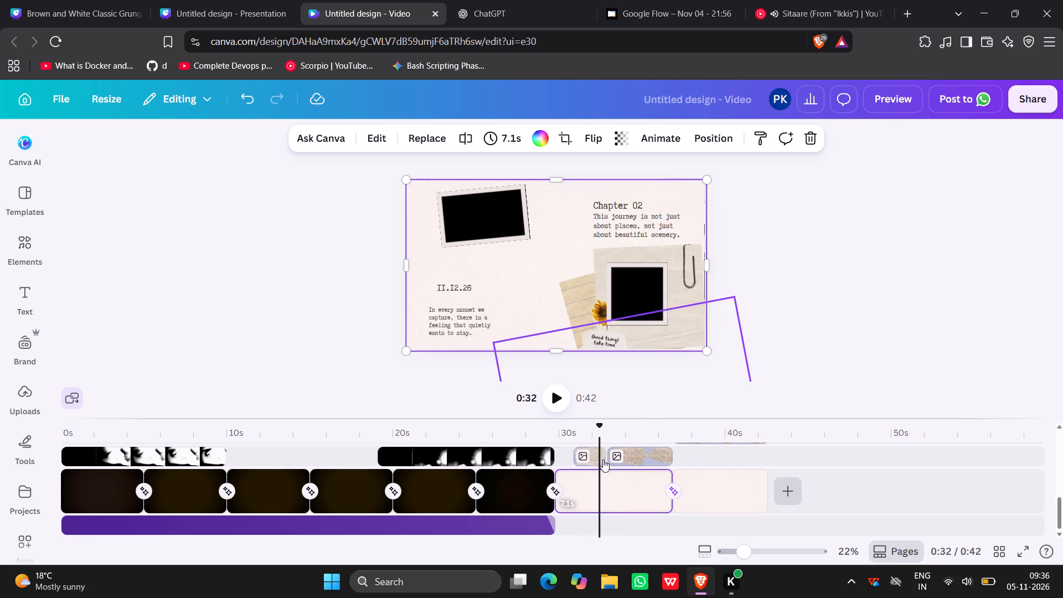
Scrub back and forth through the Chapter 01–02 and Chapter 03 pages to check their animations and the transition between them.
drag(597, 441, 611, 441)
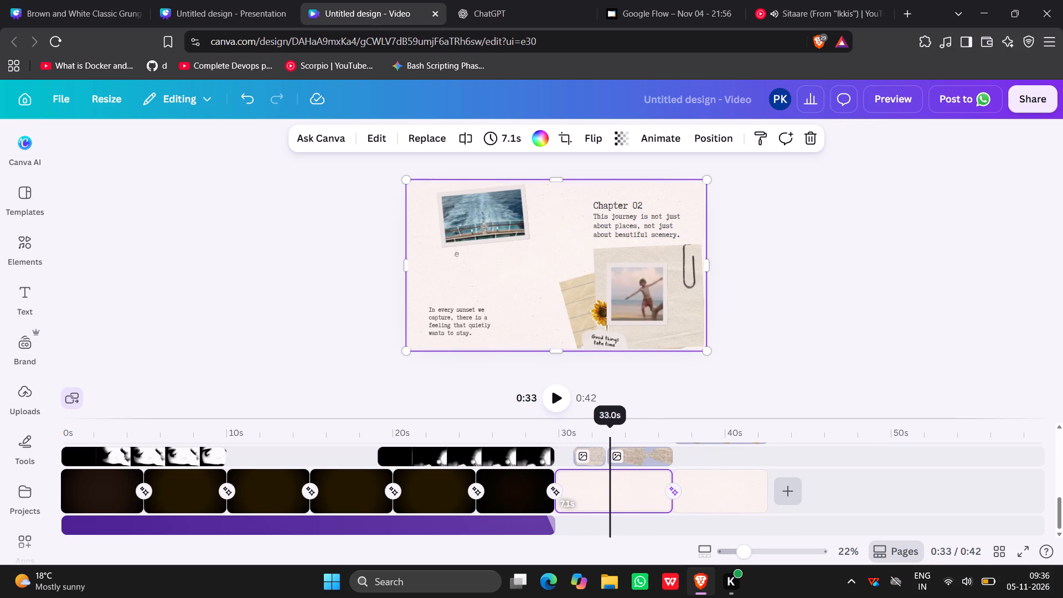
drag(611, 441, 642, 437)
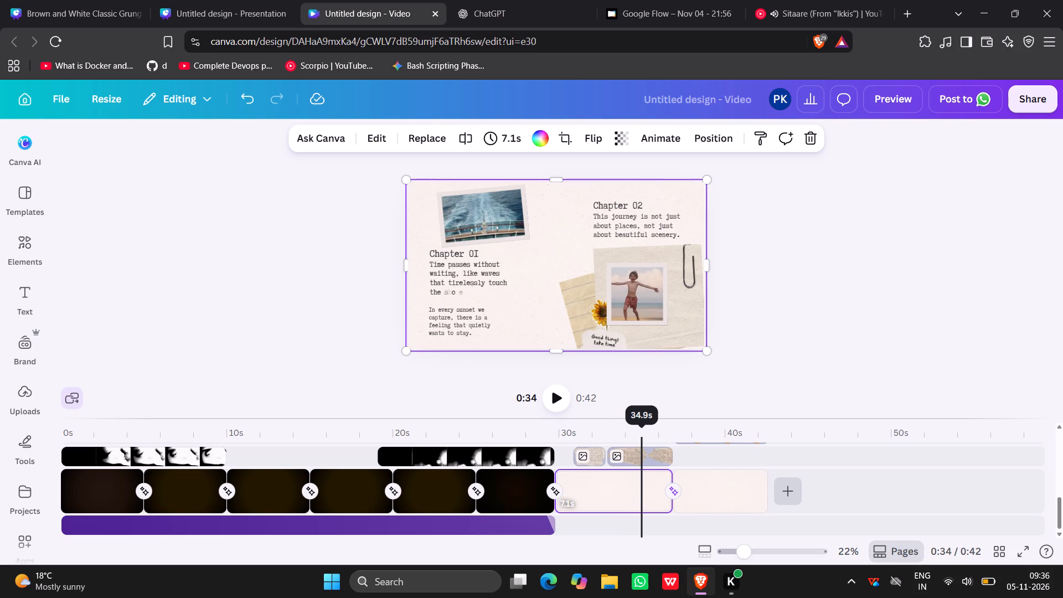
drag(642, 437, 669, 443)
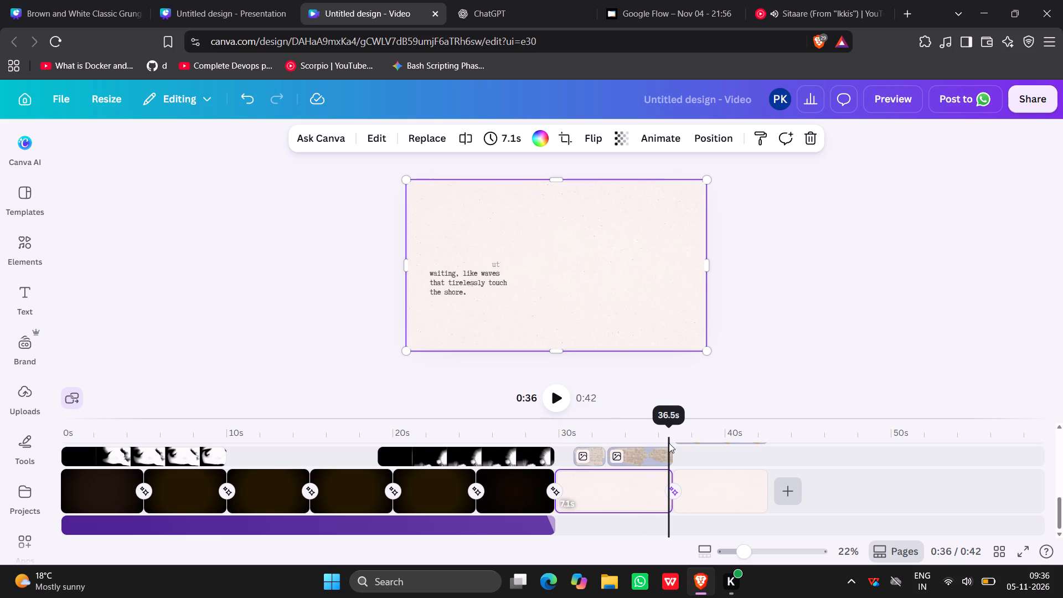
drag(669, 443, 776, 445)
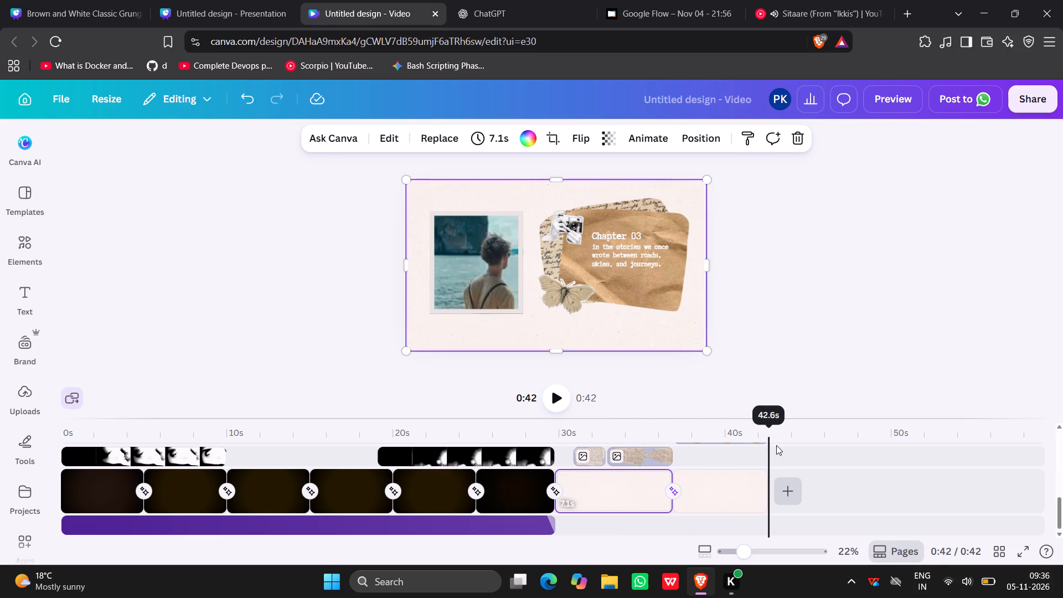
drag(776, 445, 735, 453)
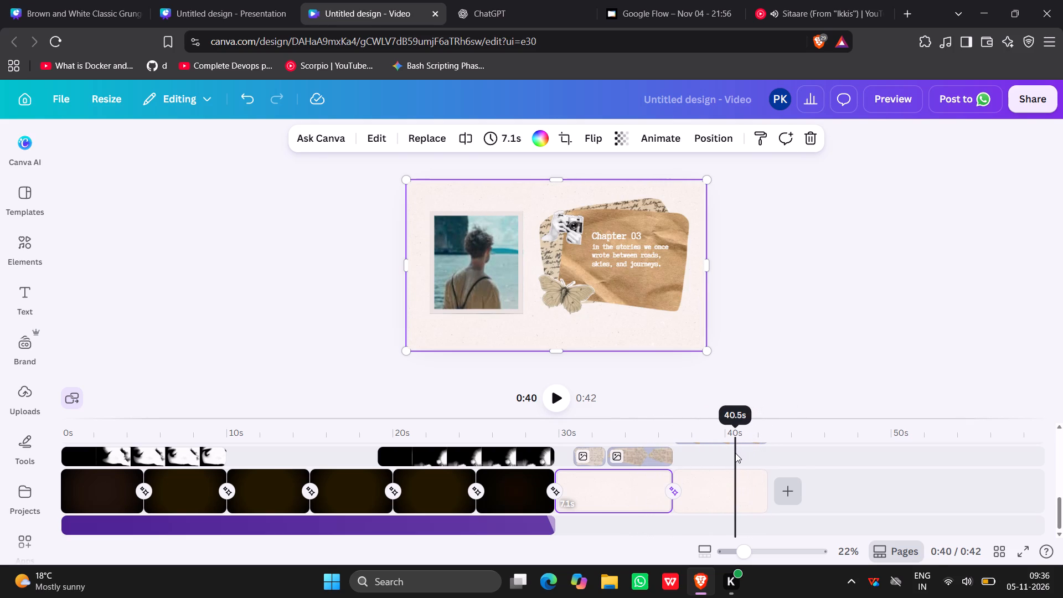
drag(735, 453, 696, 462)
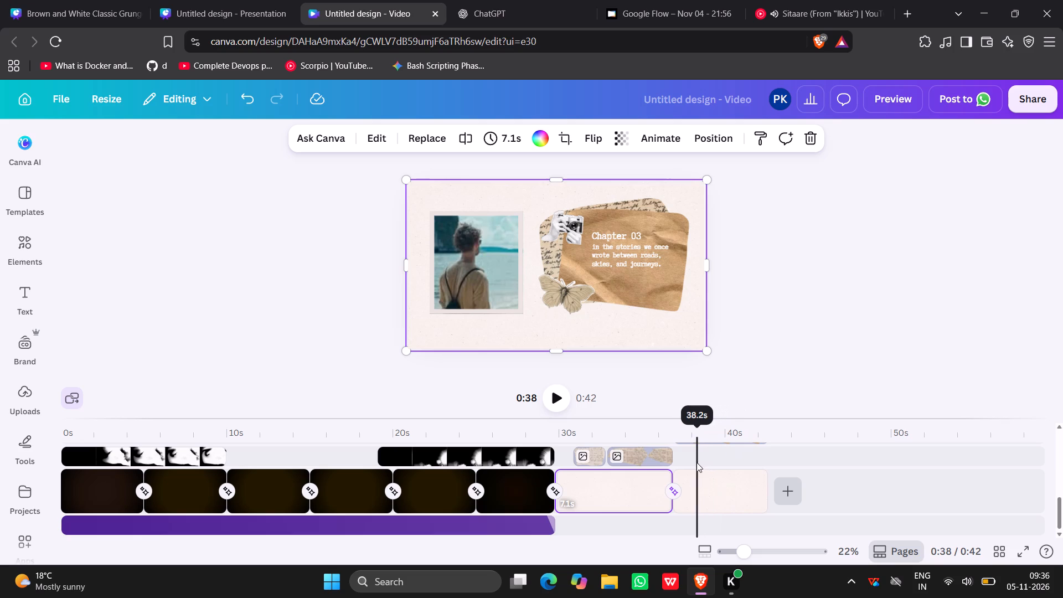
drag(696, 462, 683, 464)
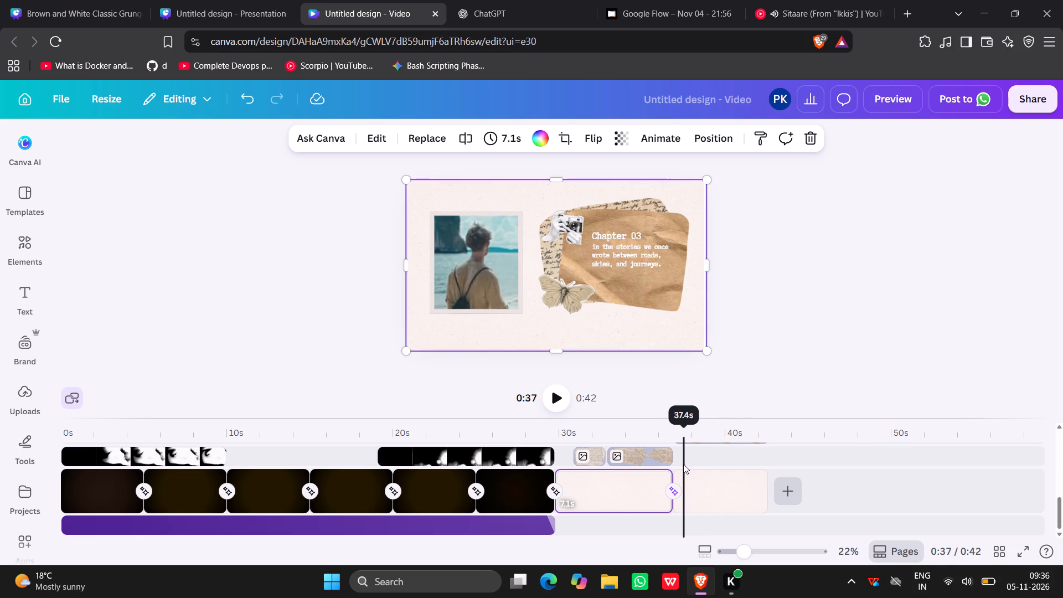
drag(683, 464, 627, 468)
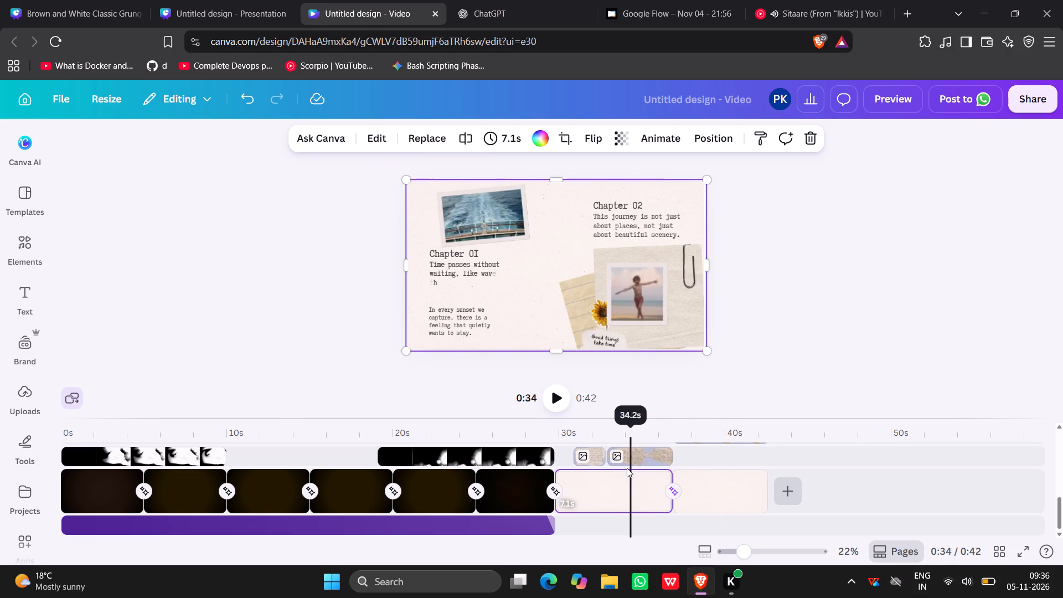
drag(627, 468, 616, 466)
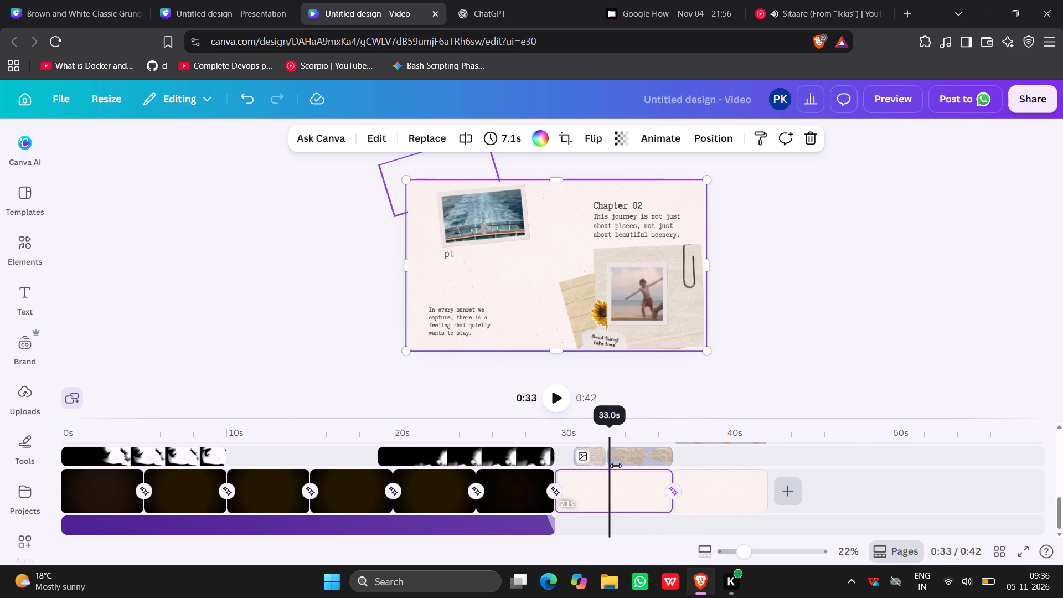
drag(616, 466, 698, 480)
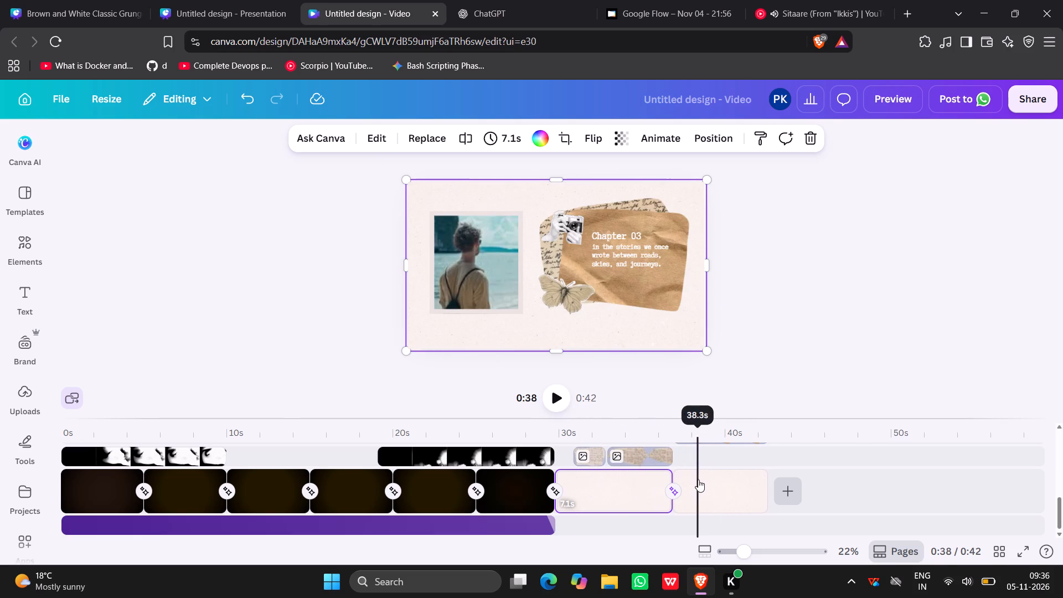
drag(698, 480, 740, 480)
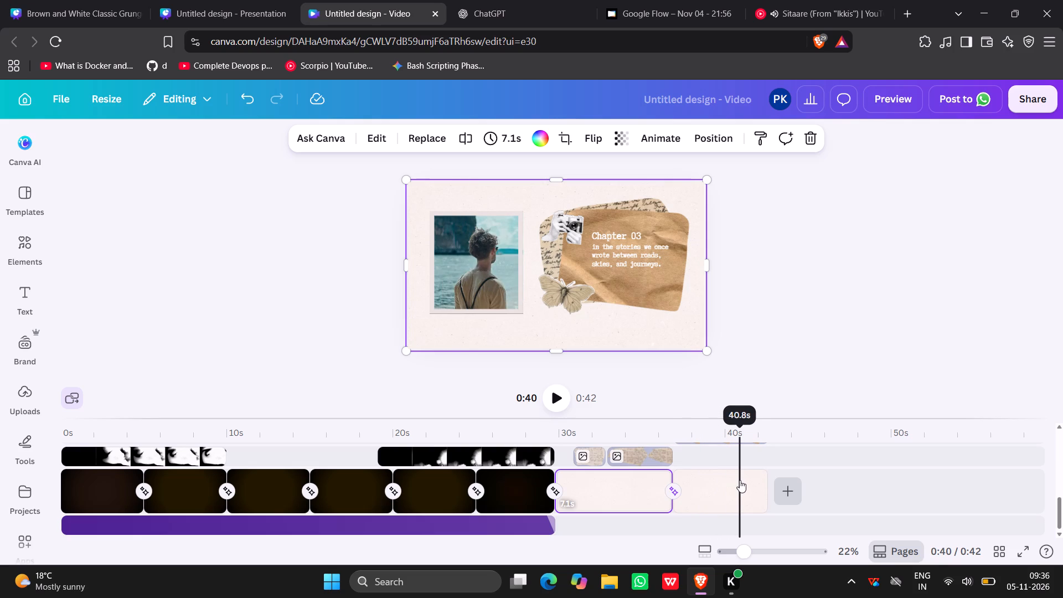
drag(740, 480, 755, 480)
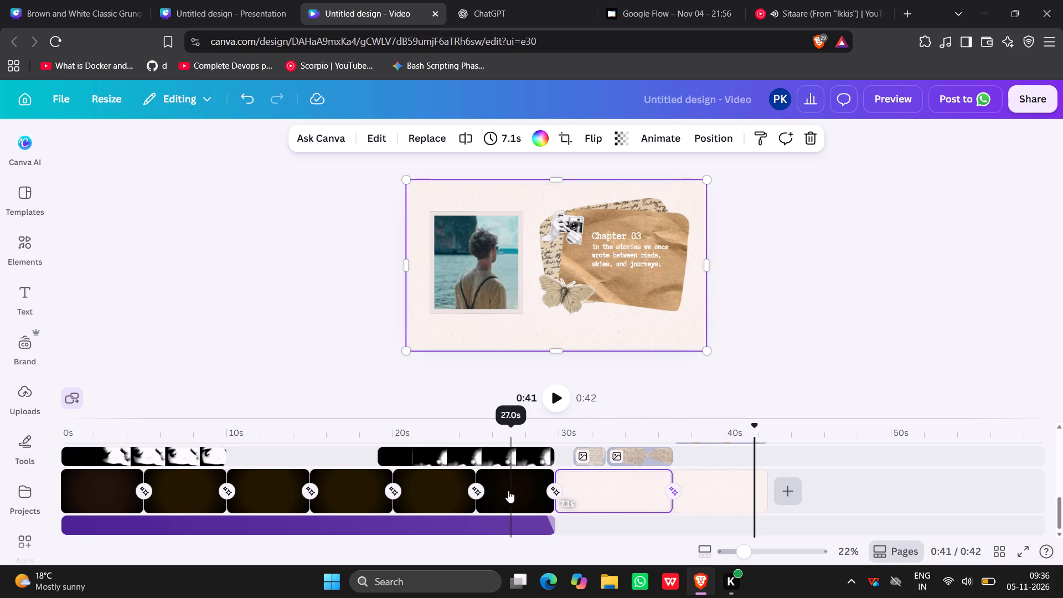
Review the dark history pages from "History Sleeps" to the "Exploring the Lost Temples of Northline" title, checking the ink overlays and transitions.
click(440, 484)
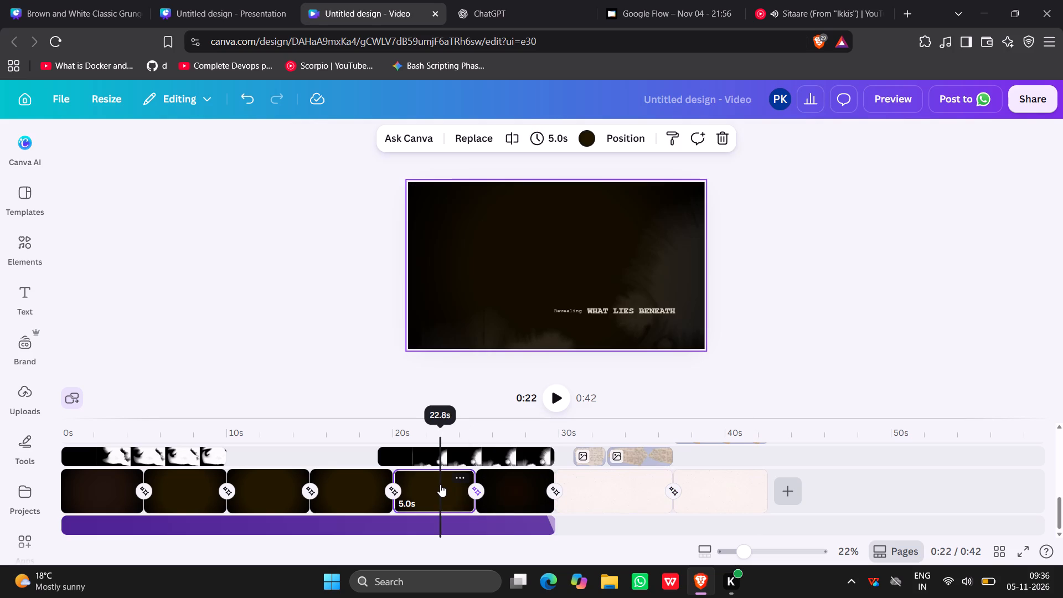
click(369, 492)
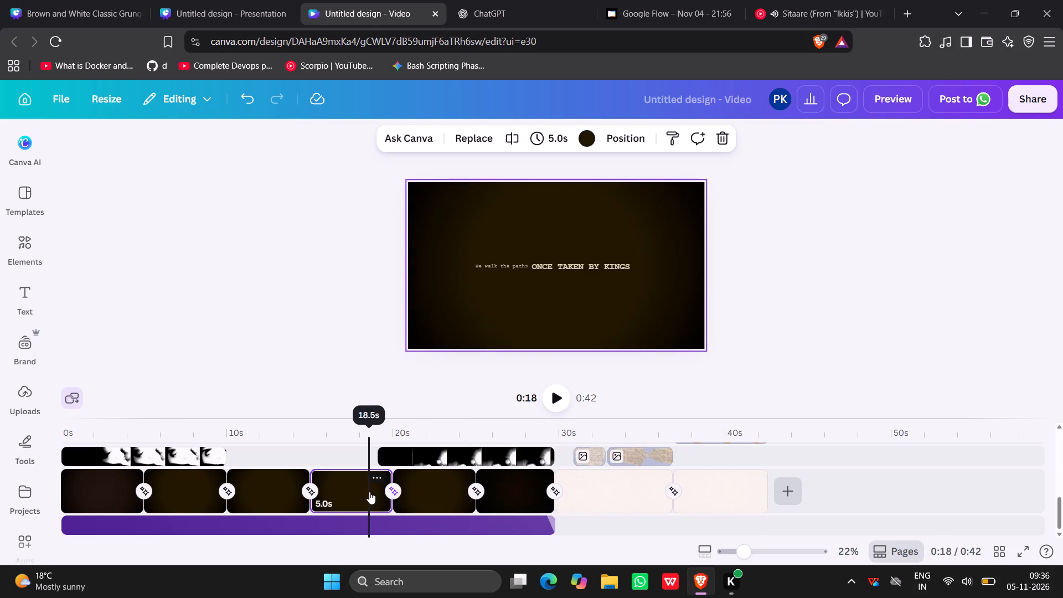
click(266, 486)
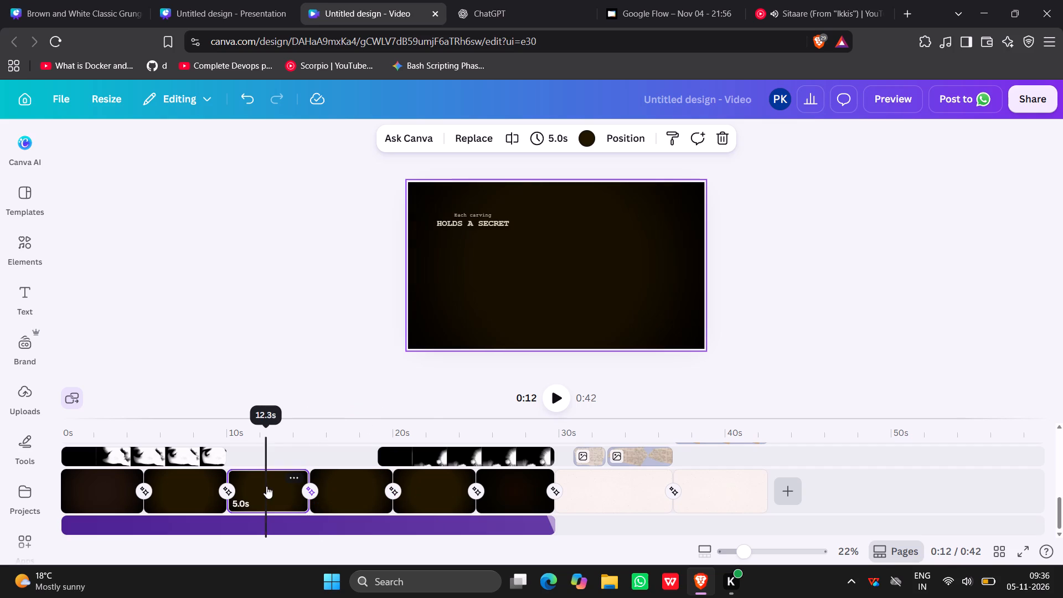
click(194, 487)
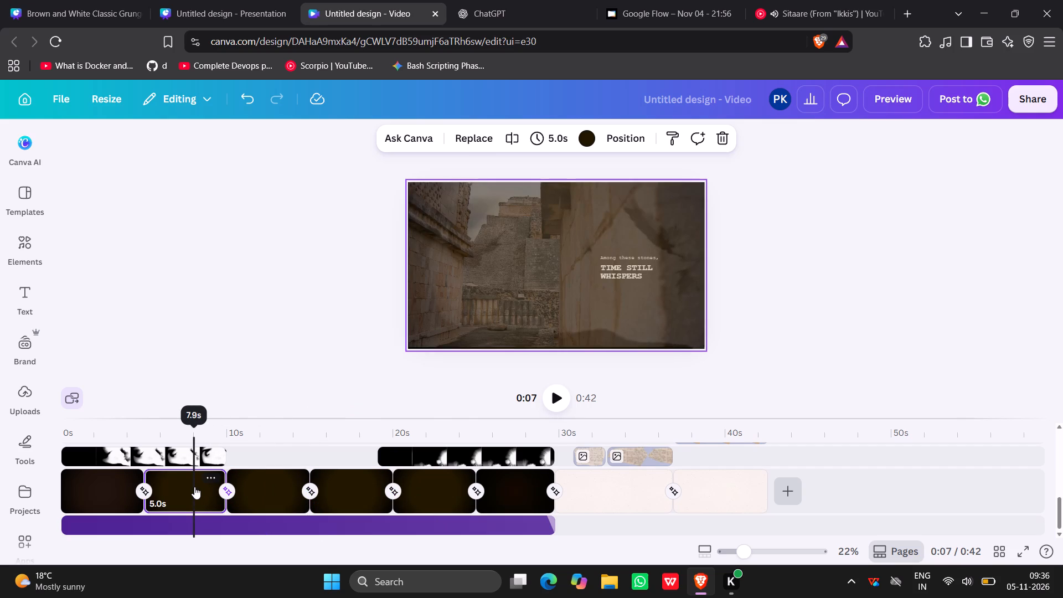
click(112, 487)
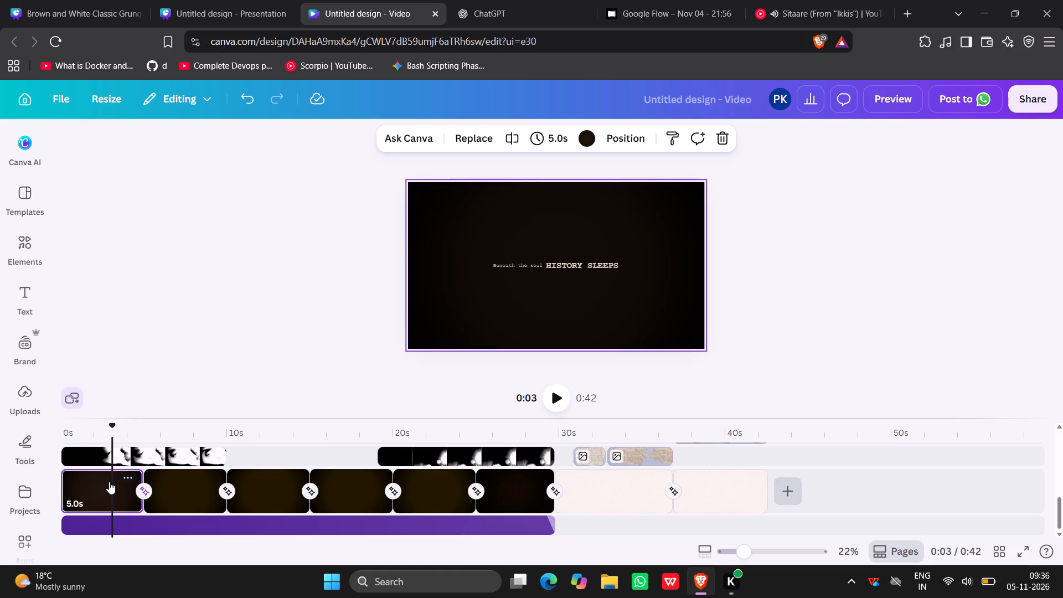
drag(115, 435, 116, 436)
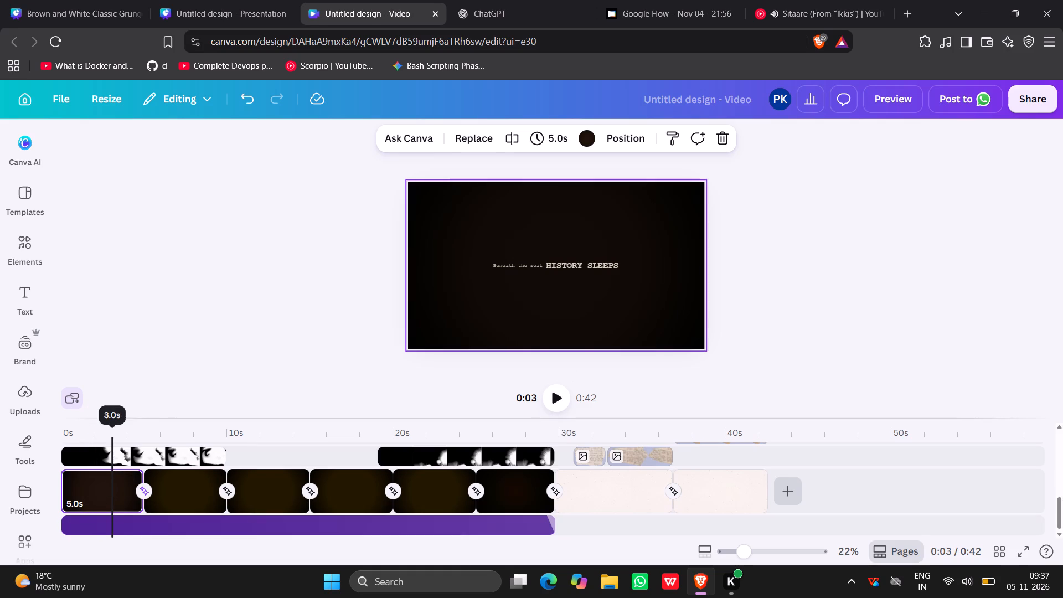
drag(116, 436, 94, 442)
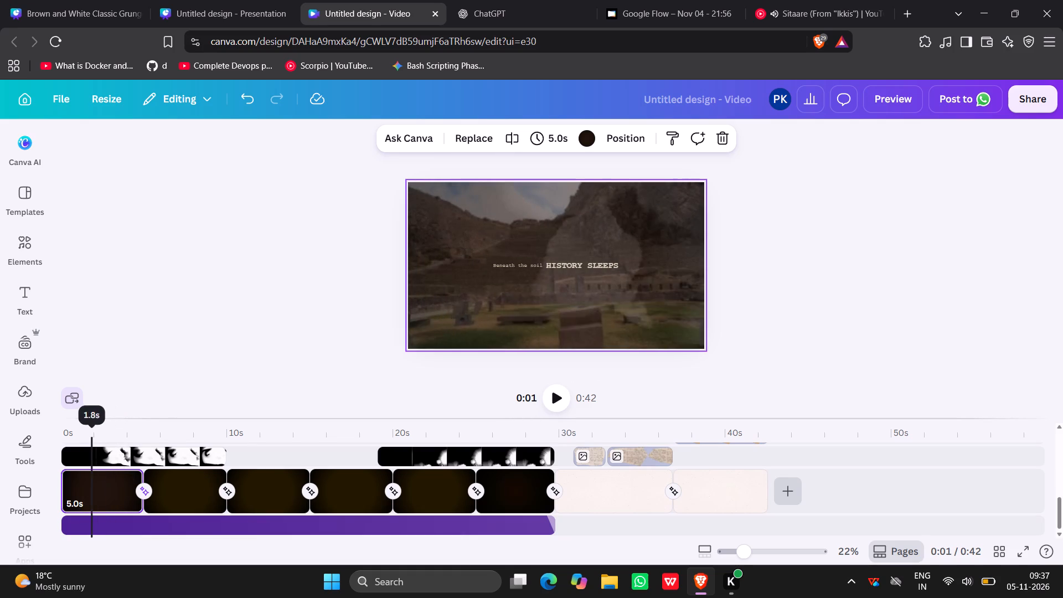
drag(94, 442, 126, 438)
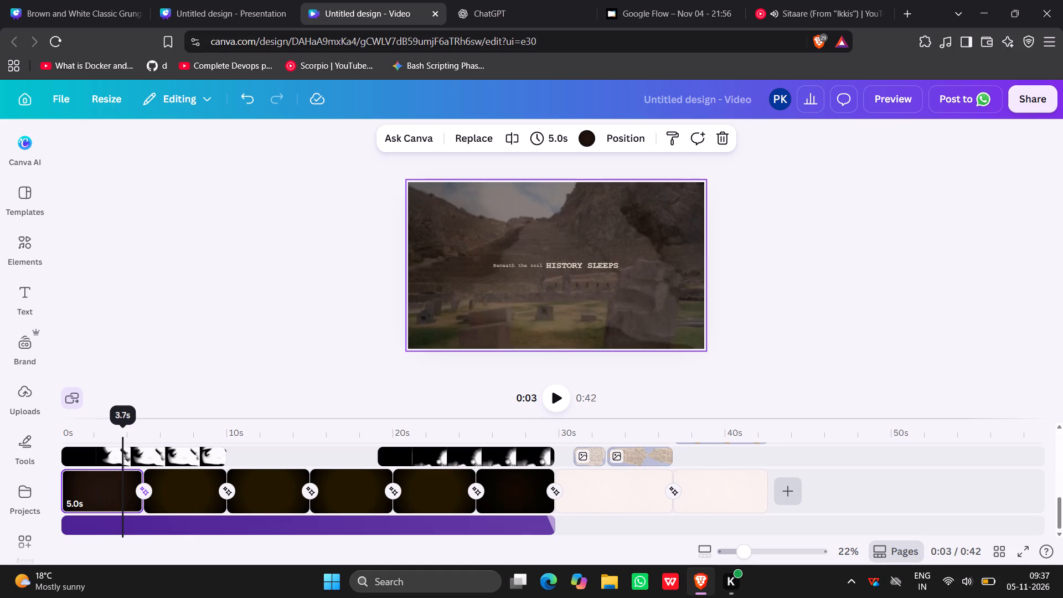
drag(126, 438, 153, 419)
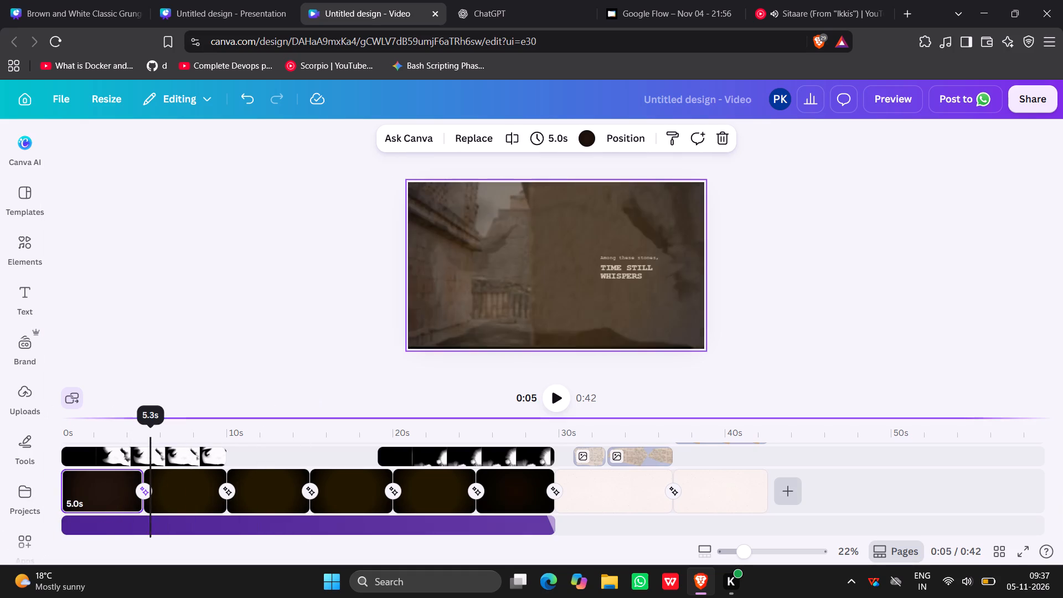
drag(153, 419, 249, 420)
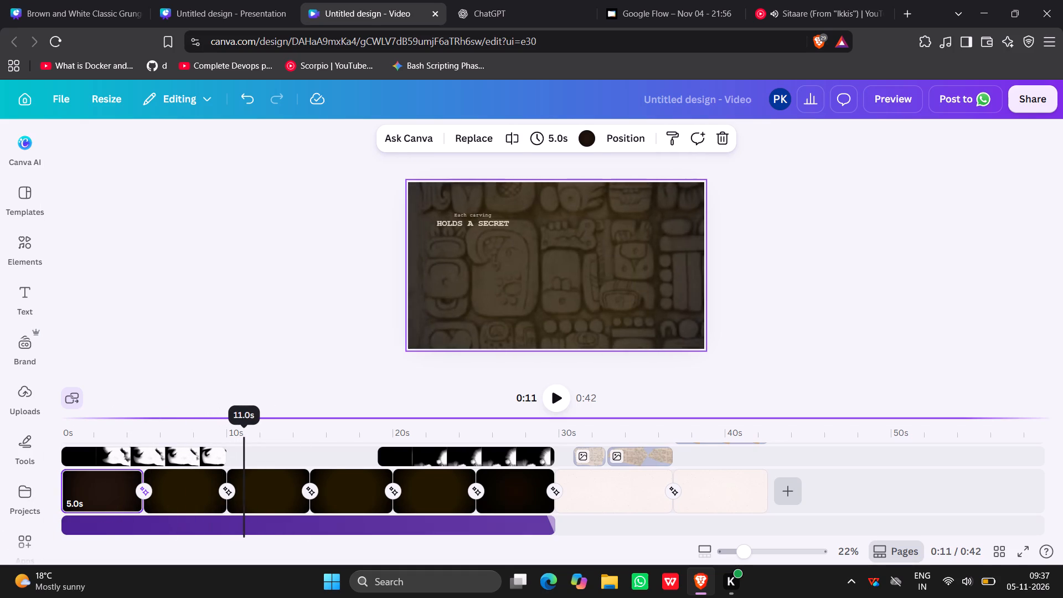
drag(249, 420, 464, 392)
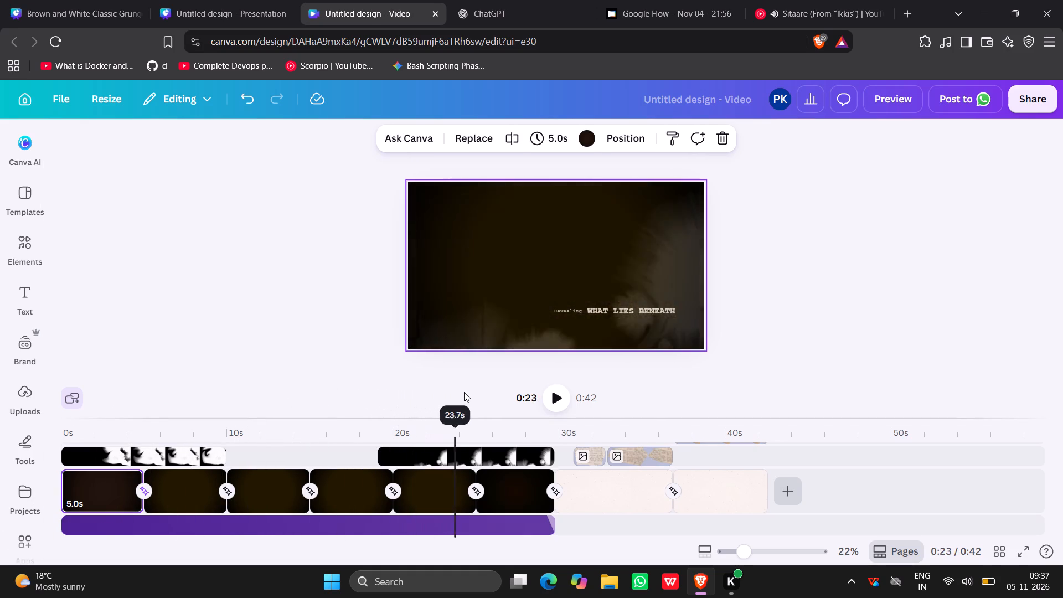
drag(464, 392, 569, 383)
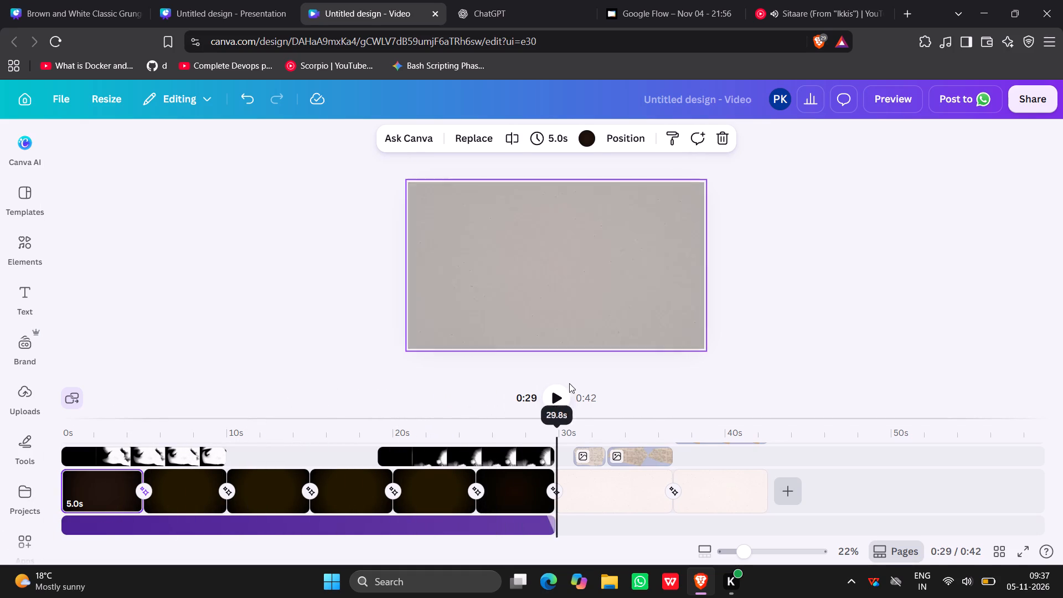
drag(569, 383, 544, 378)
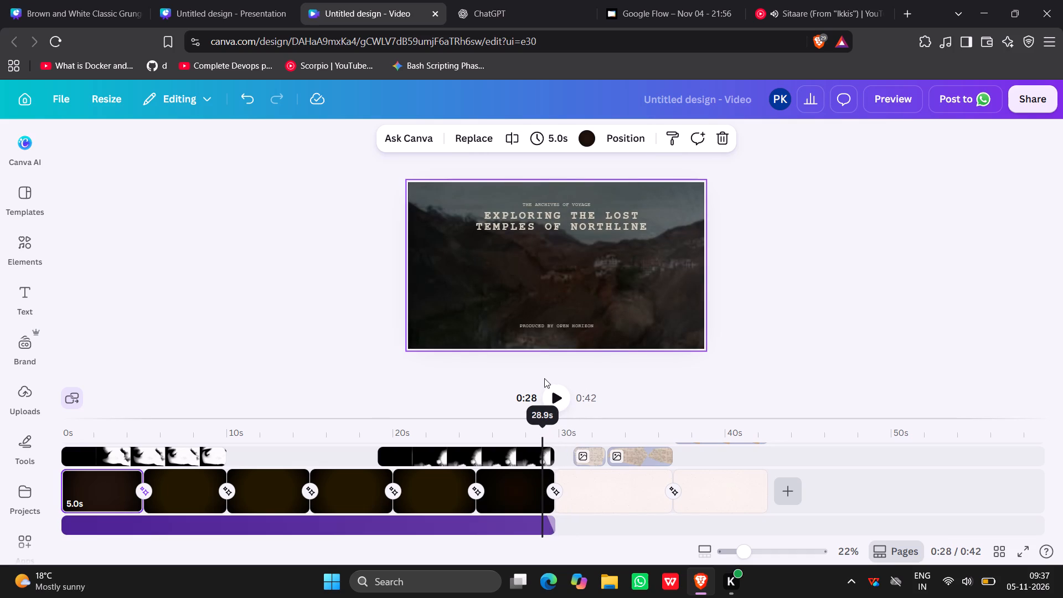
drag(544, 378, 542, 379)
drag(542, 379, 534, 379)
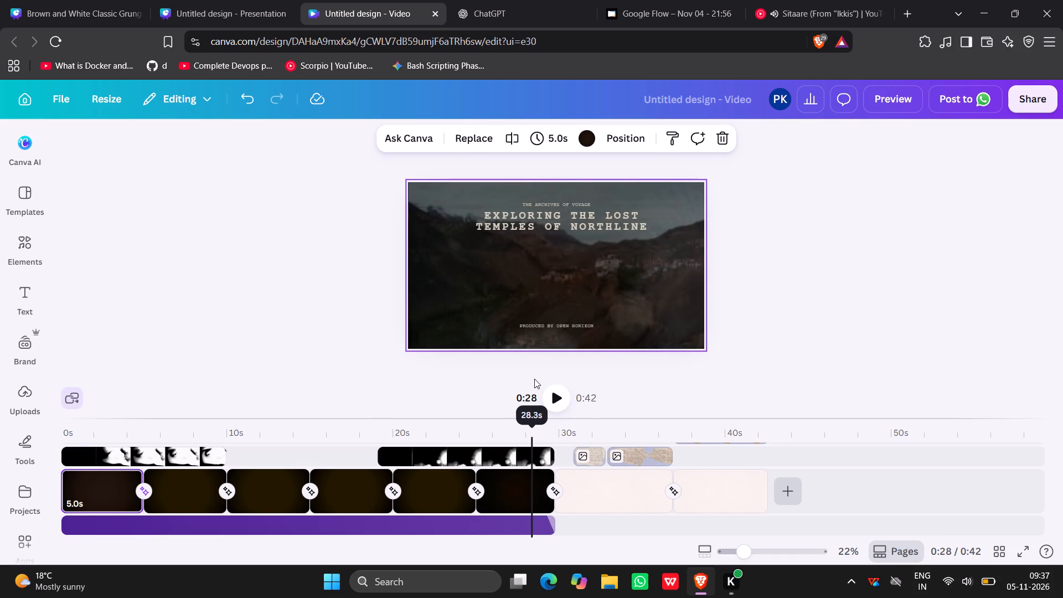
drag(534, 379, 528, 379)
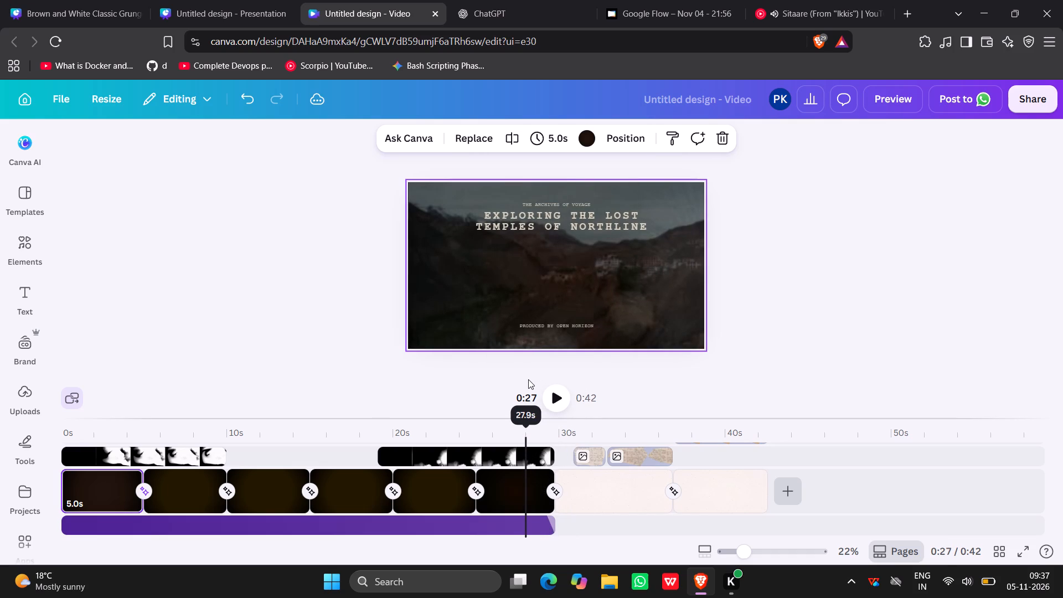
Scrub between the "Exploring the Lost Temples of Northline" title and the "What Lies Beneath" page, and try playback from about 24 s to check the ink transition.
drag(528, 379, 500, 384)
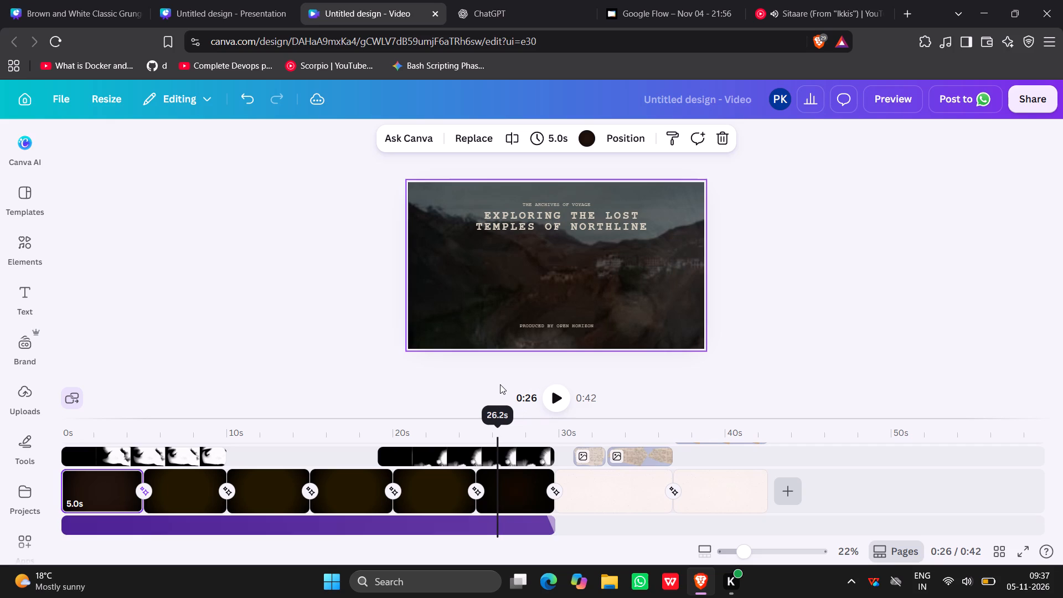
drag(500, 384, 493, 386)
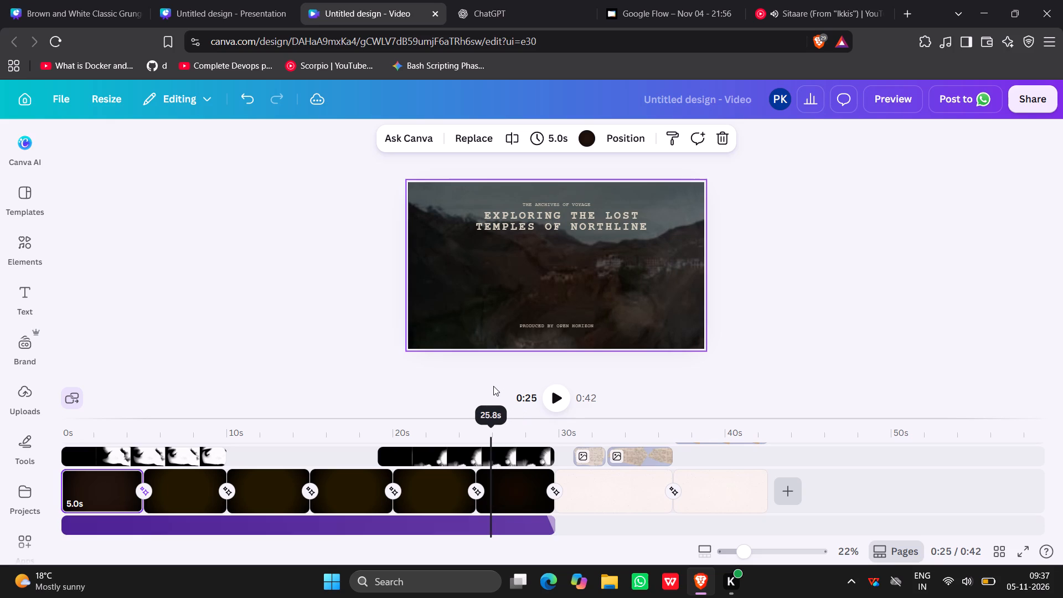
drag(493, 386, 453, 395)
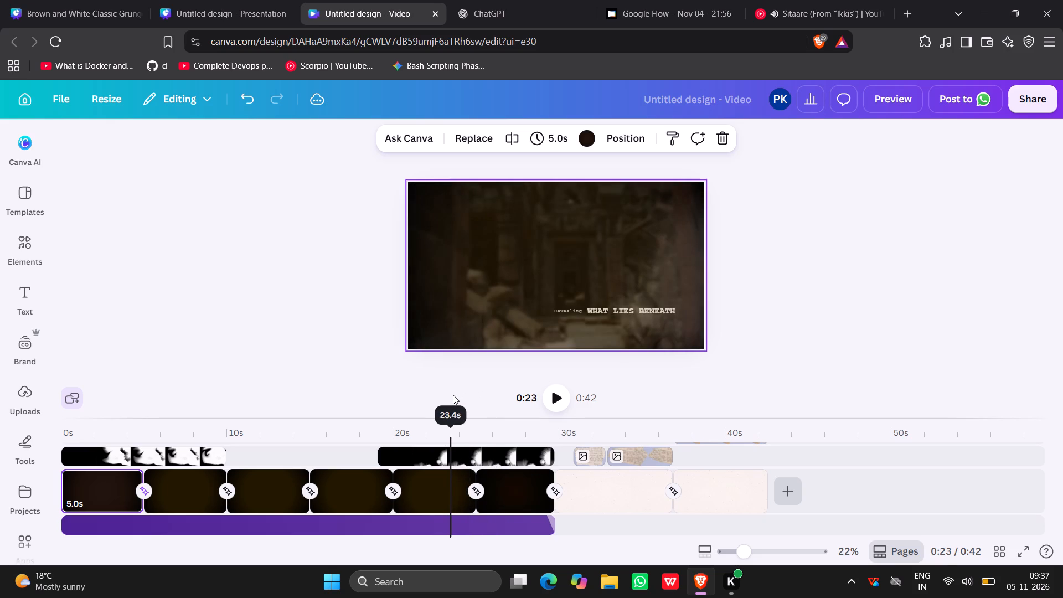
drag(453, 395, 438, 397)
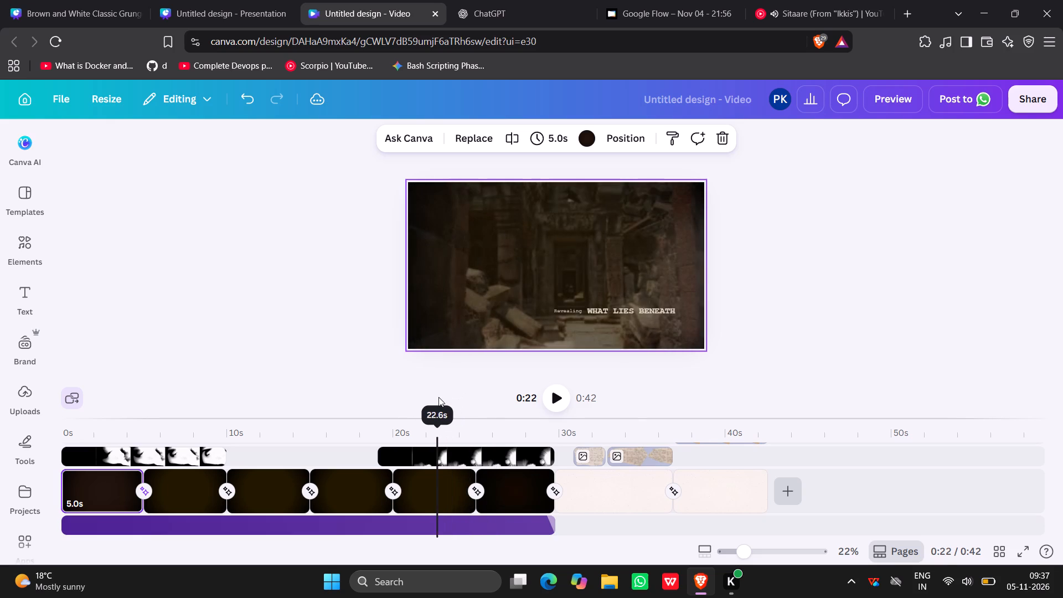
drag(438, 397, 431, 398)
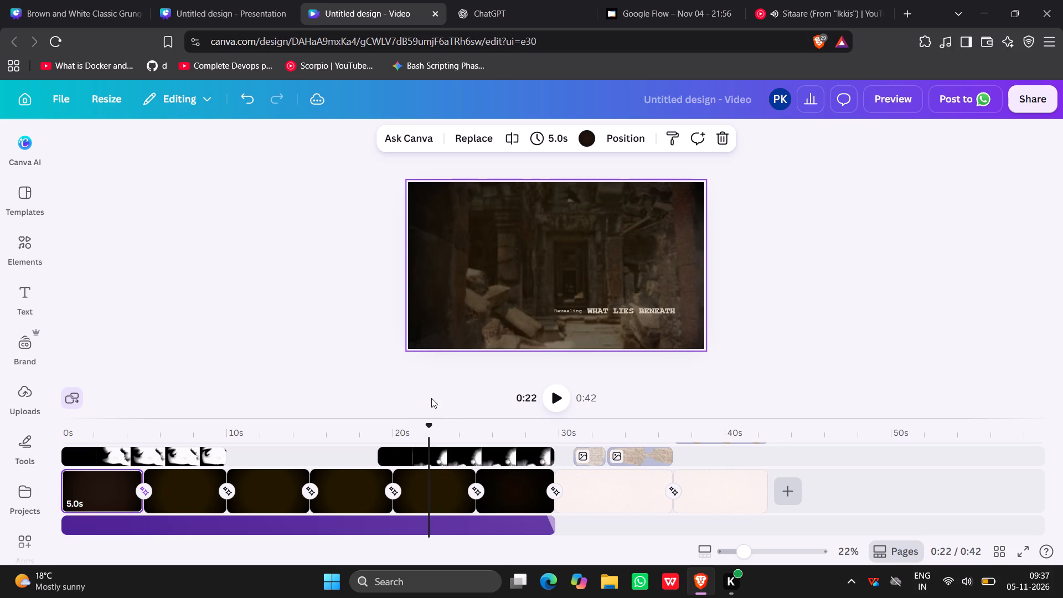
drag(431, 398, 452, 401)
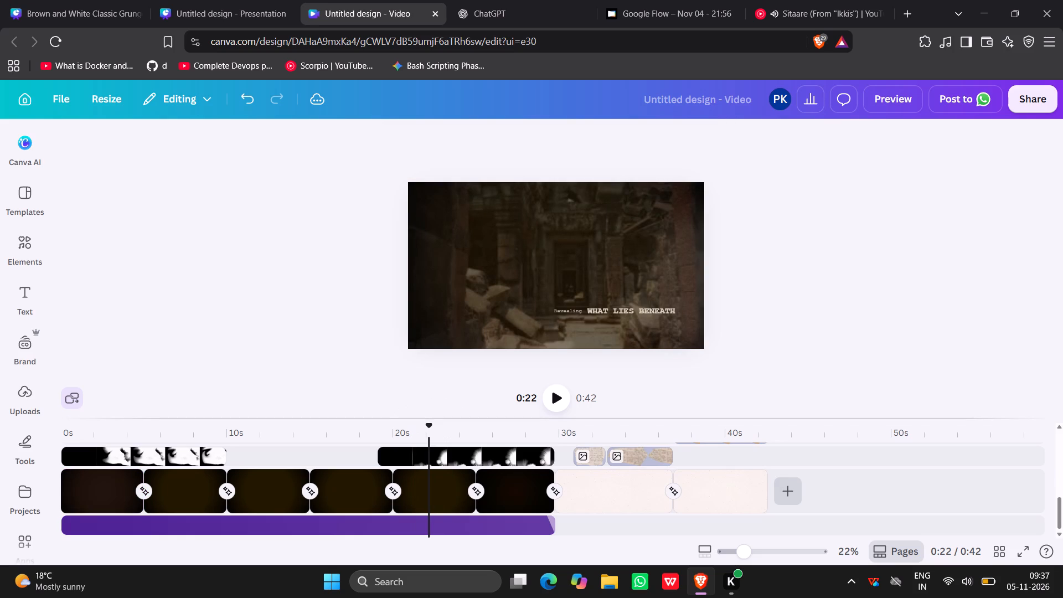
drag(425, 431, 429, 431)
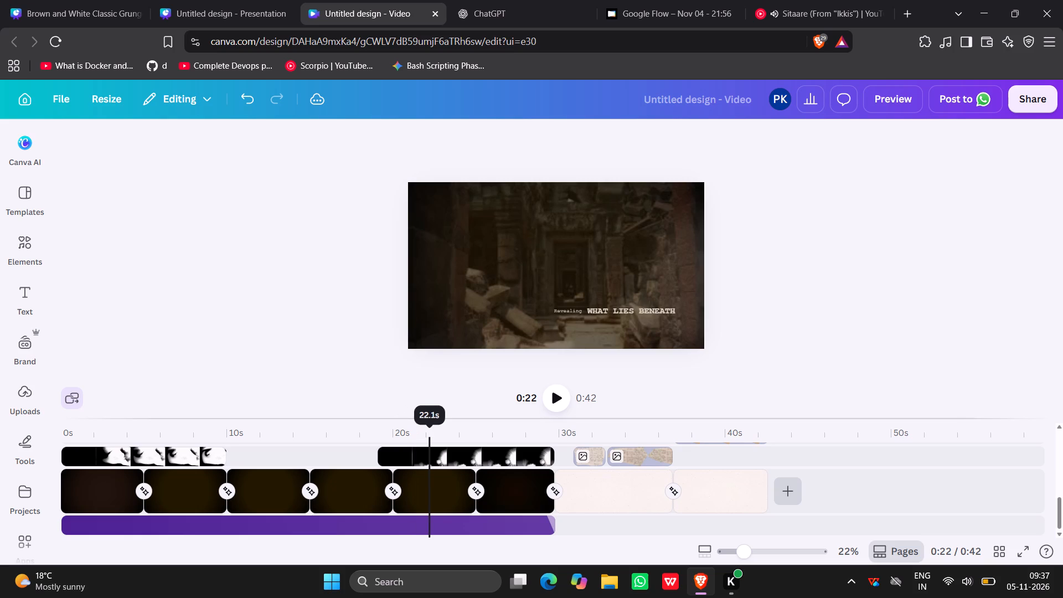
drag(429, 431, 468, 433)
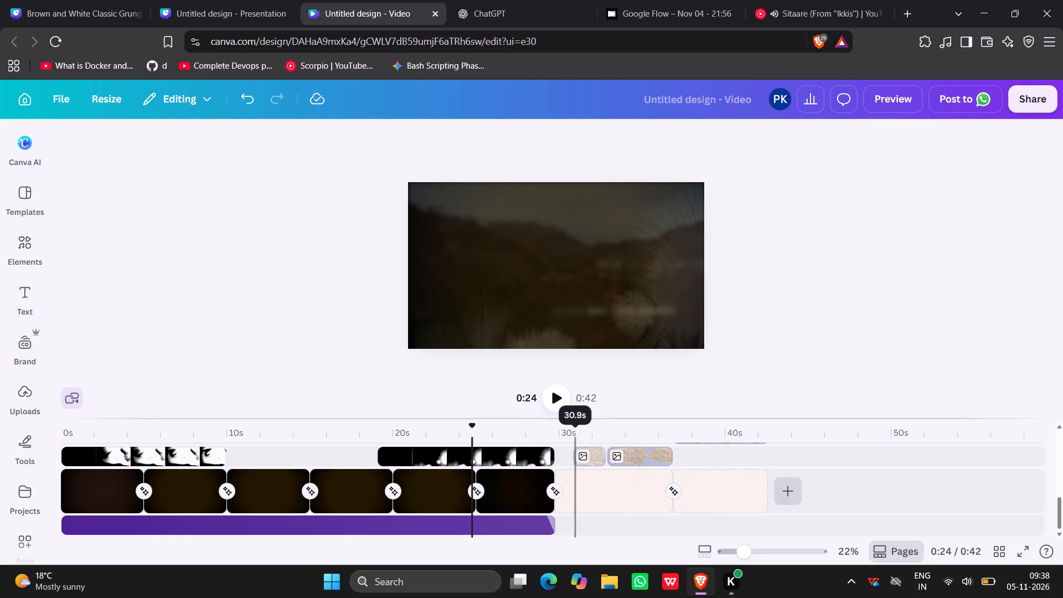
click(558, 403)
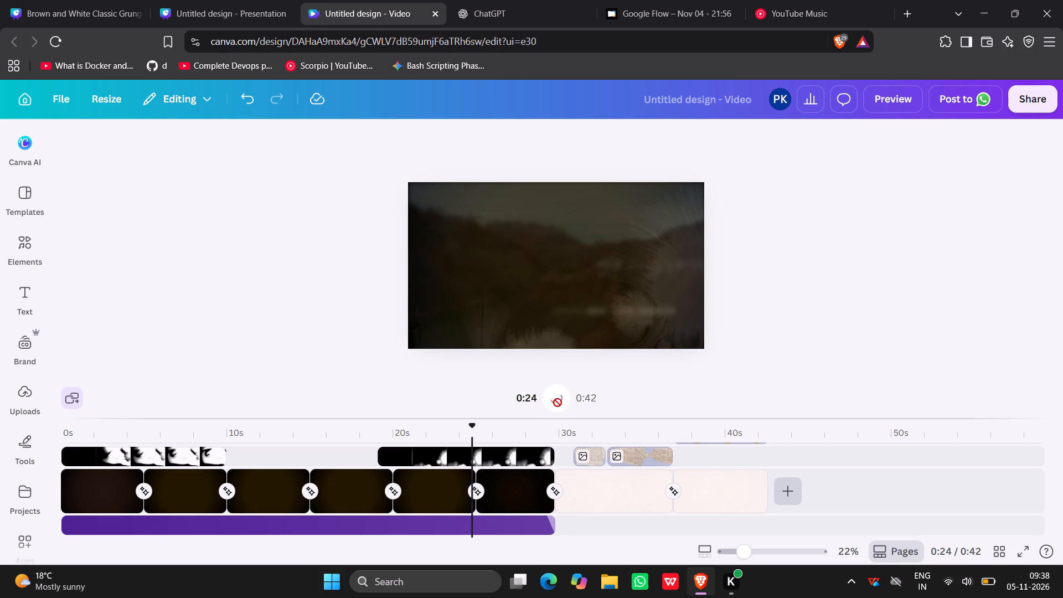
Reload the video design in the browser and select the Chapter 02 page at about 32.7 s.
key(ctrl+r)
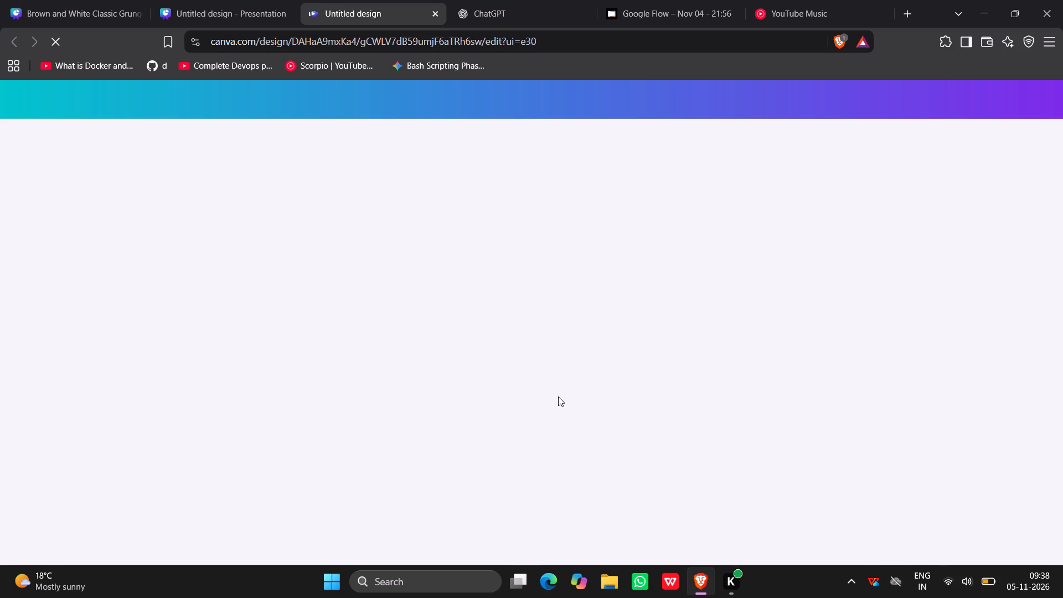
click(667, 410)
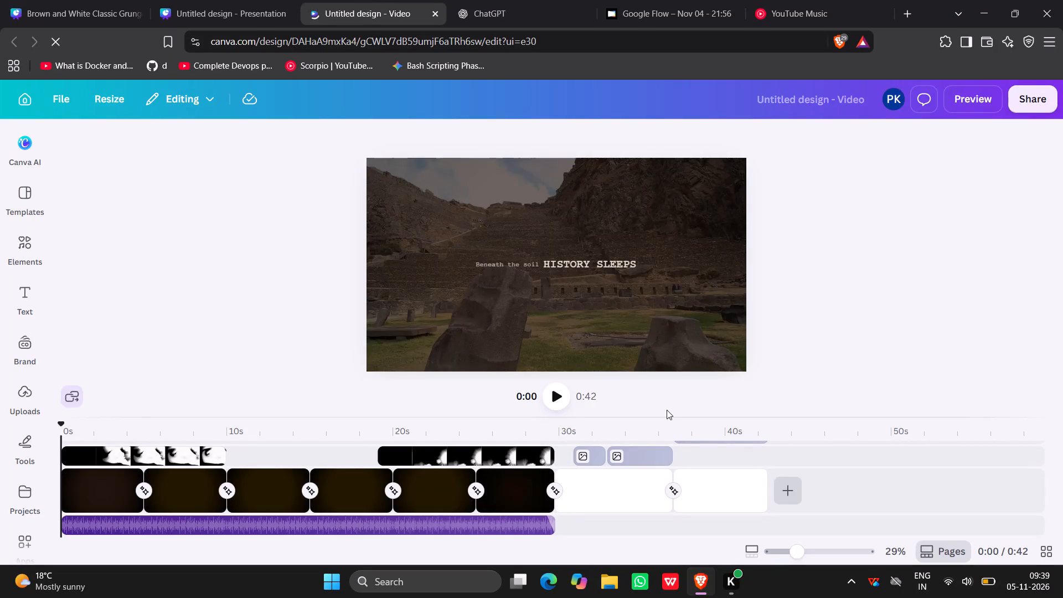
click(478, 221)
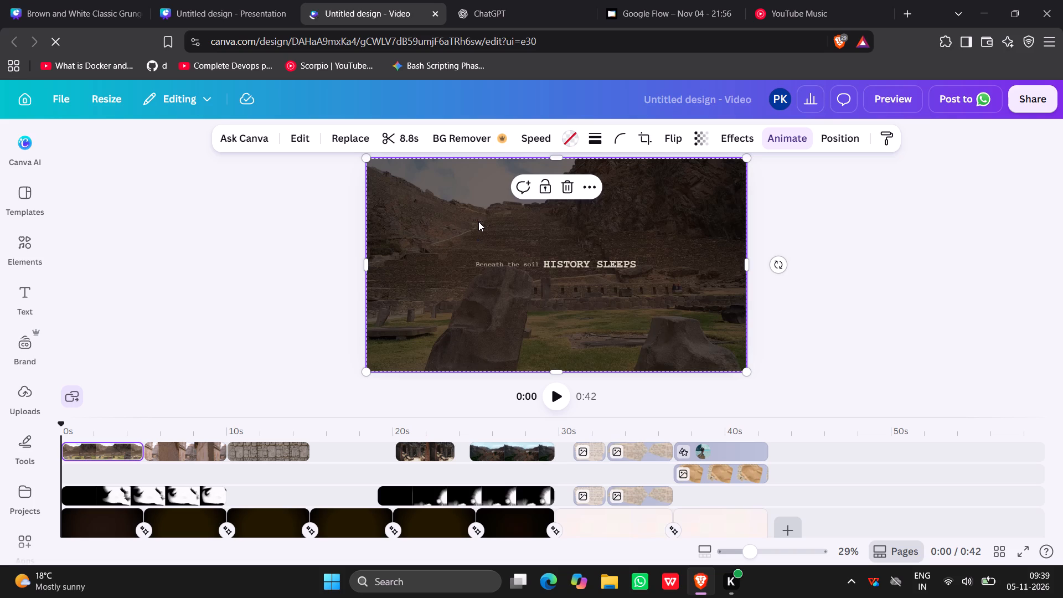
click(514, 297)
click(605, 510)
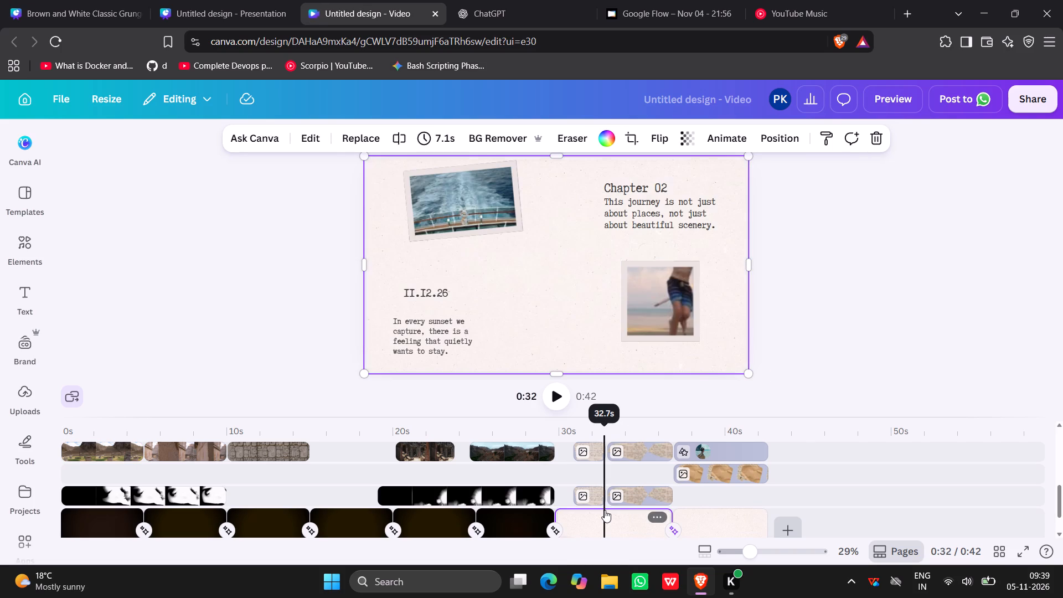
Switch to the YouTube Music tab.
click(833, 0)
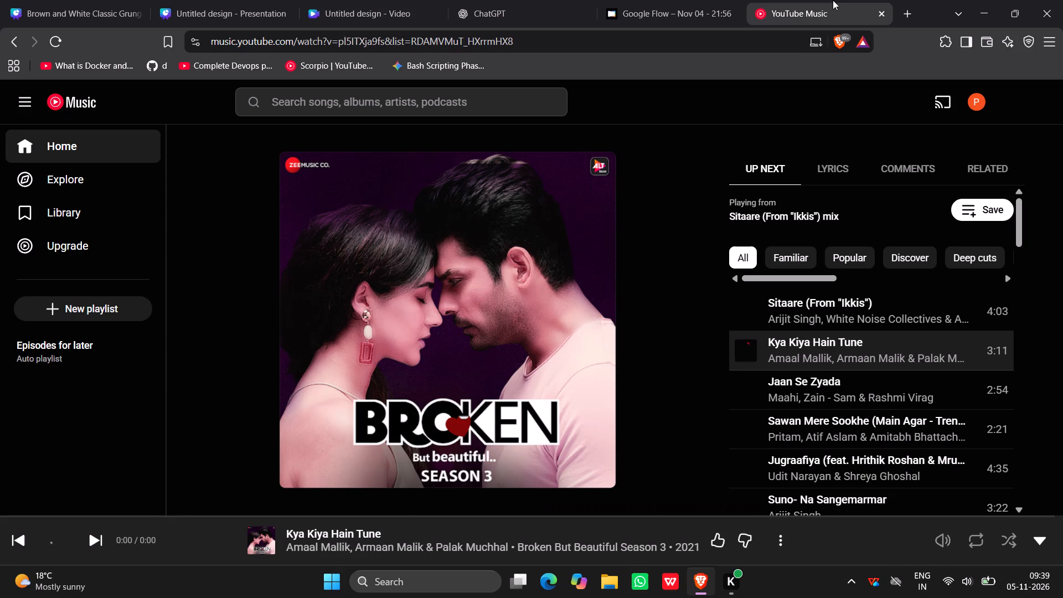
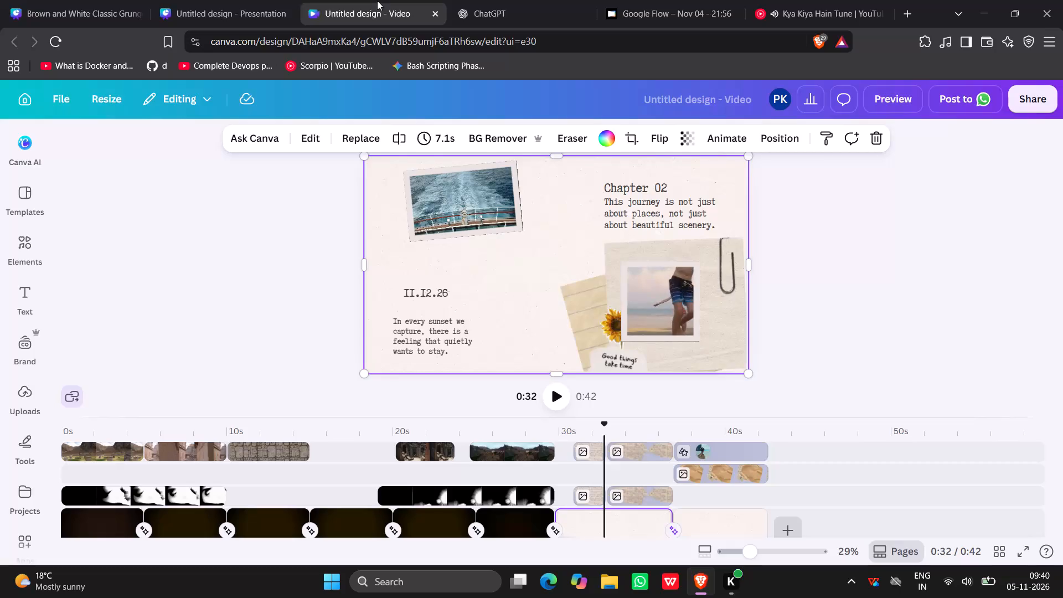
Switch to the YouTube Music tab and play "Jaan Se Zyada" from the queue.
click(764, 13)
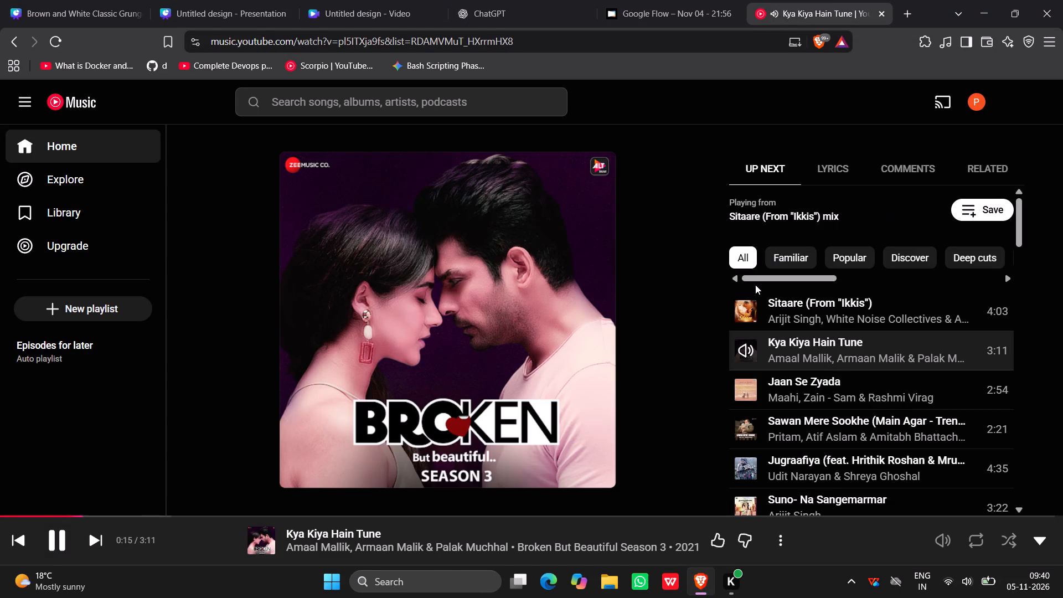
click(743, 399)
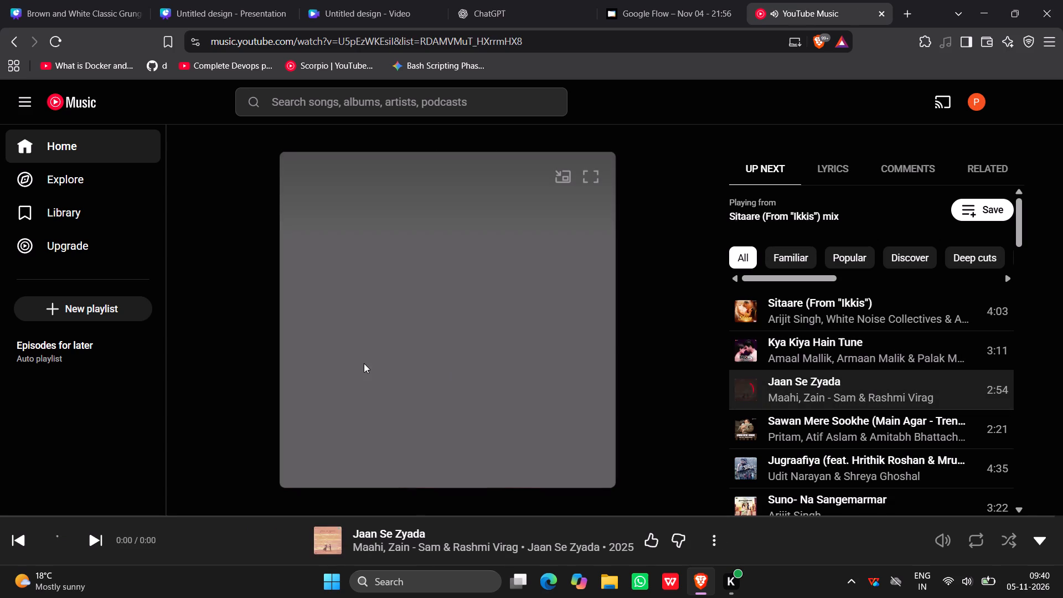
Return to the Canva video design and apply the Scrapbook animation to the 11.12.26 date text on the Chapter 02 page.
click(384, 0)
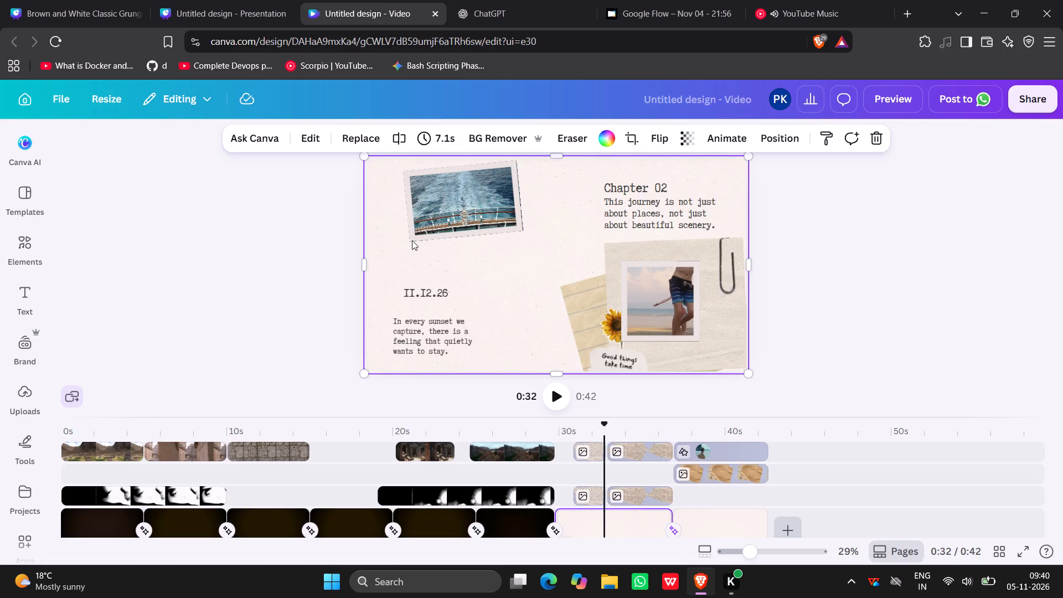
click(444, 298)
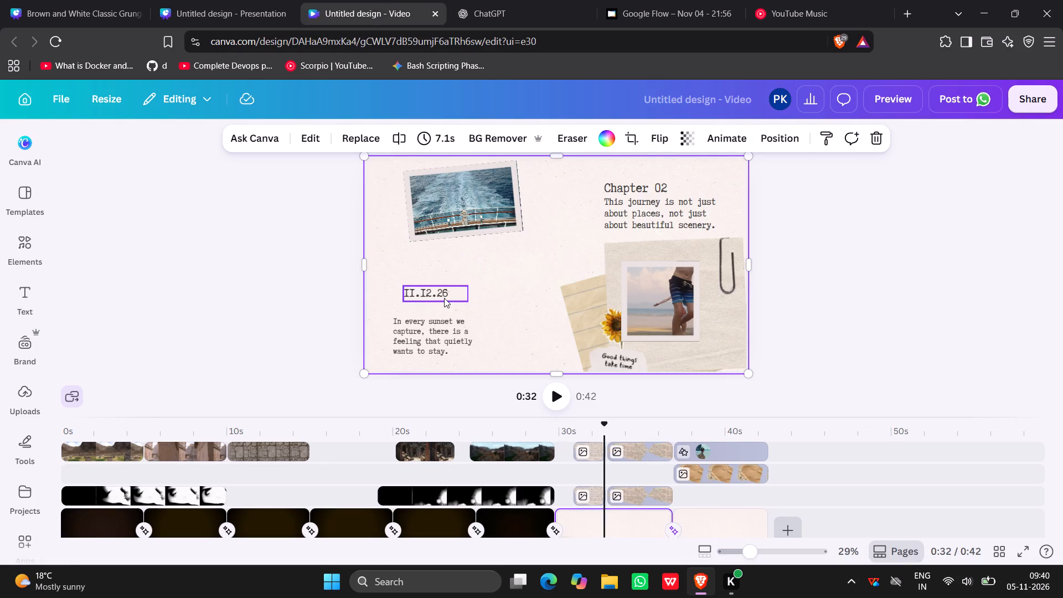
click(789, 135)
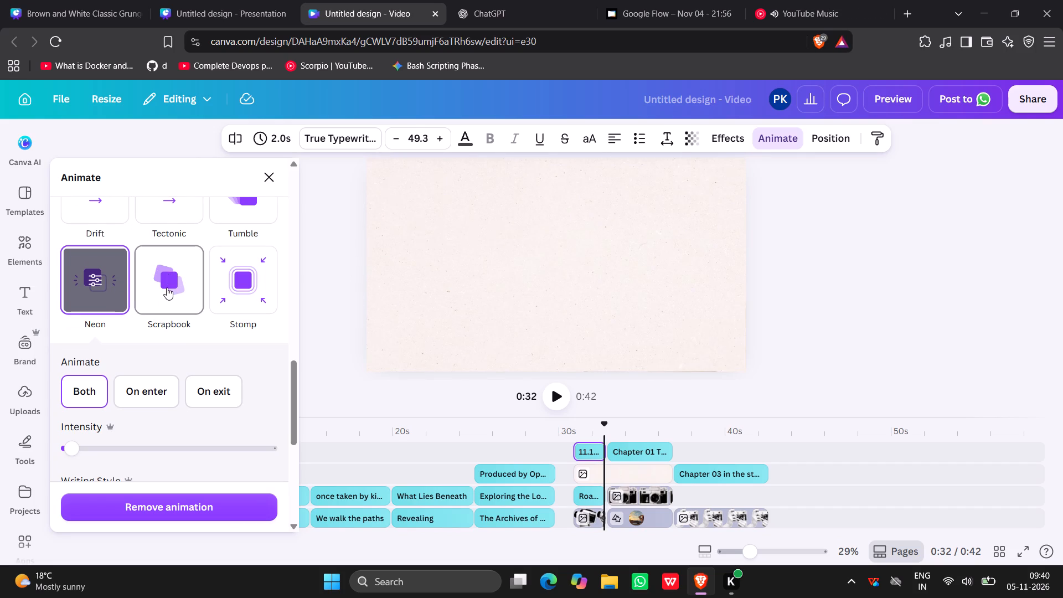
double_click(167, 287)
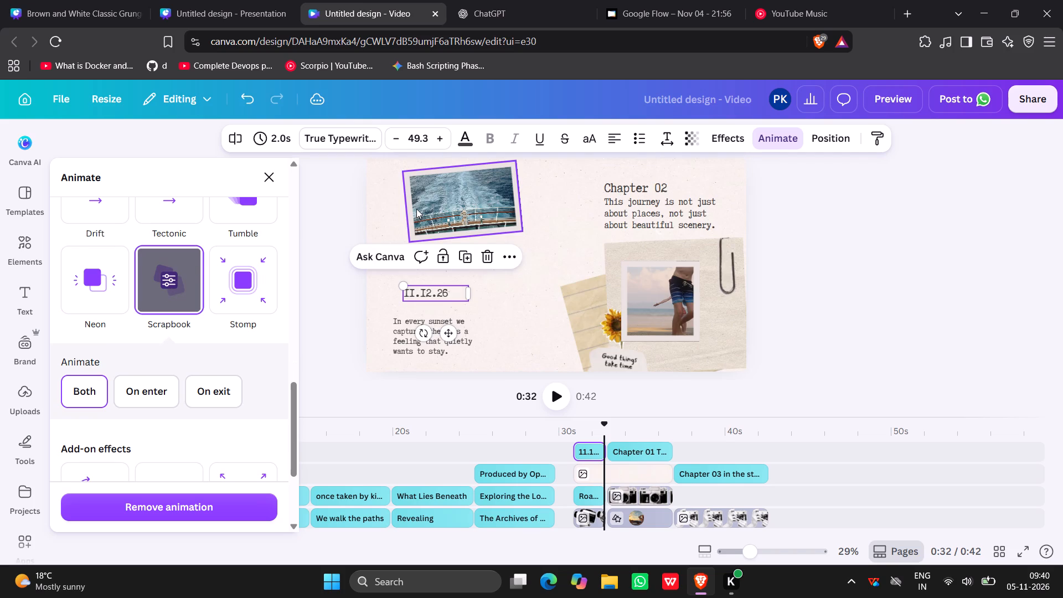
click(902, 285)
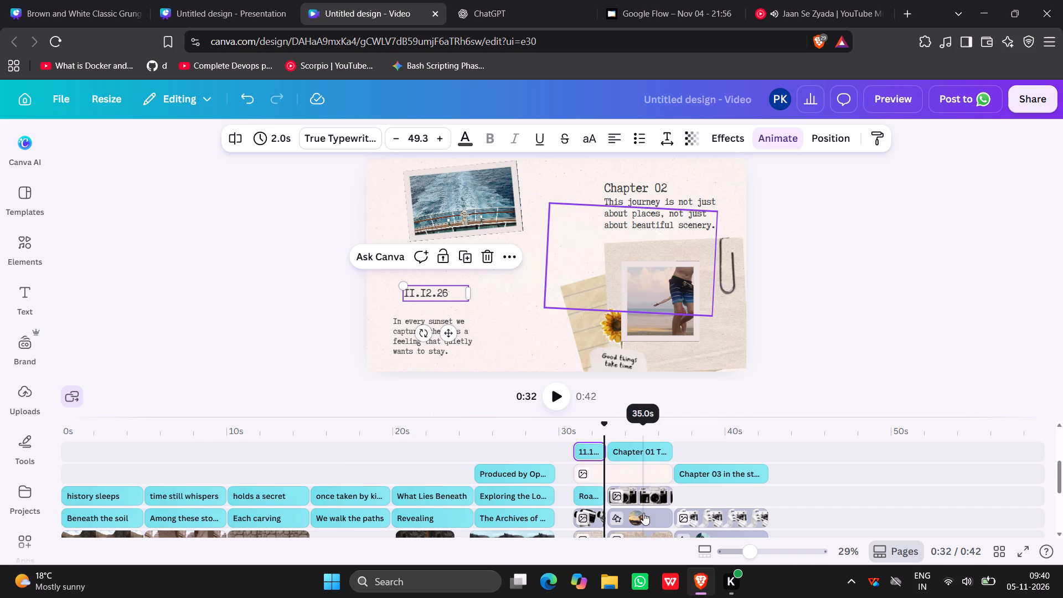
Review the timeline's text and clip layers on the "What Lies Beneath", "Exploring the Lost Temples of Northline" and "Once Taken by Kings" pages.
scroll(643, 513, down, 1)
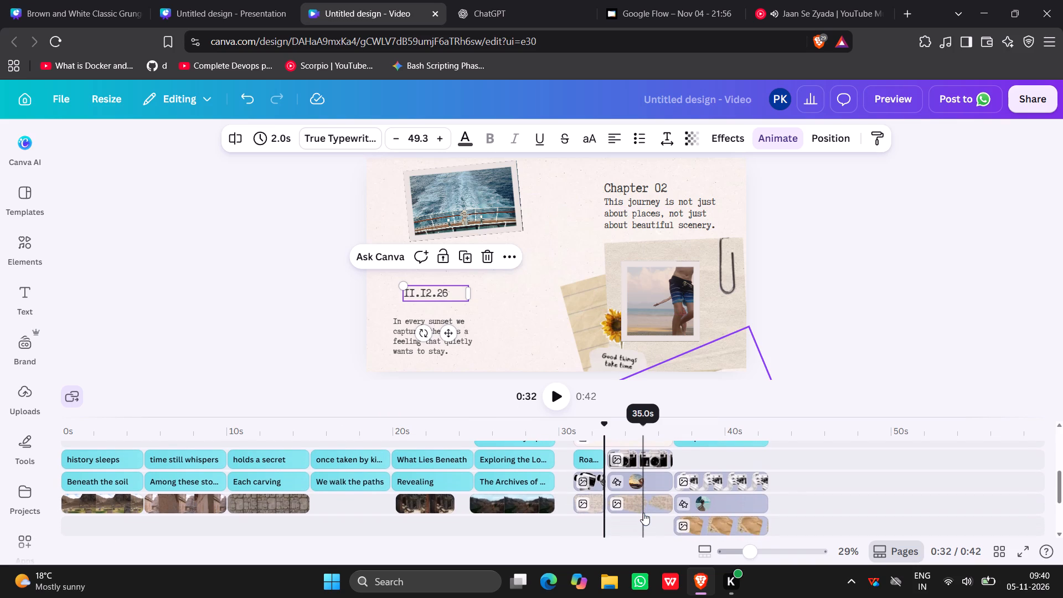
click(514, 458)
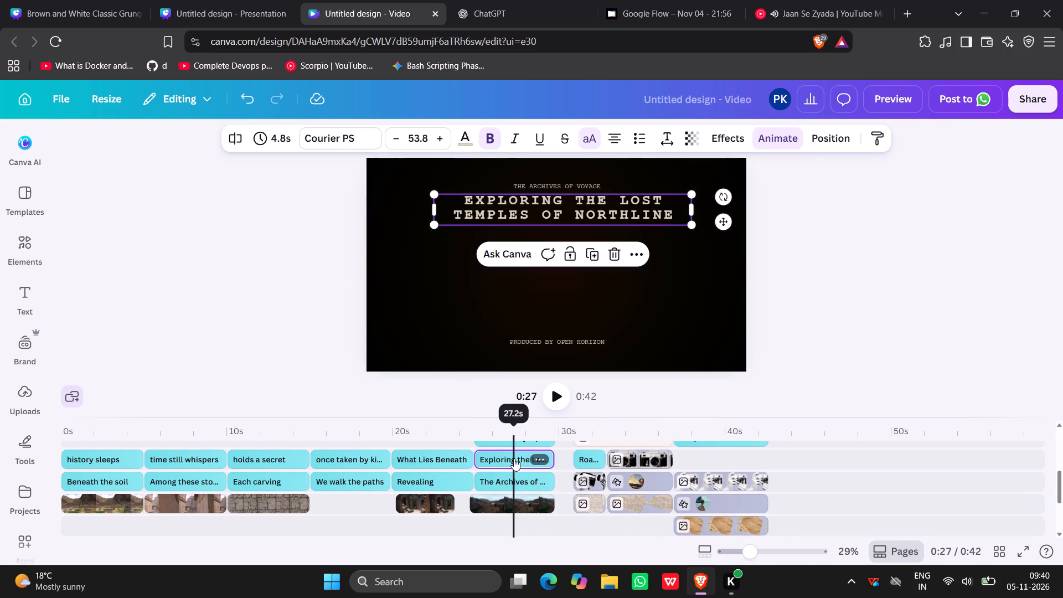
click(436, 458)
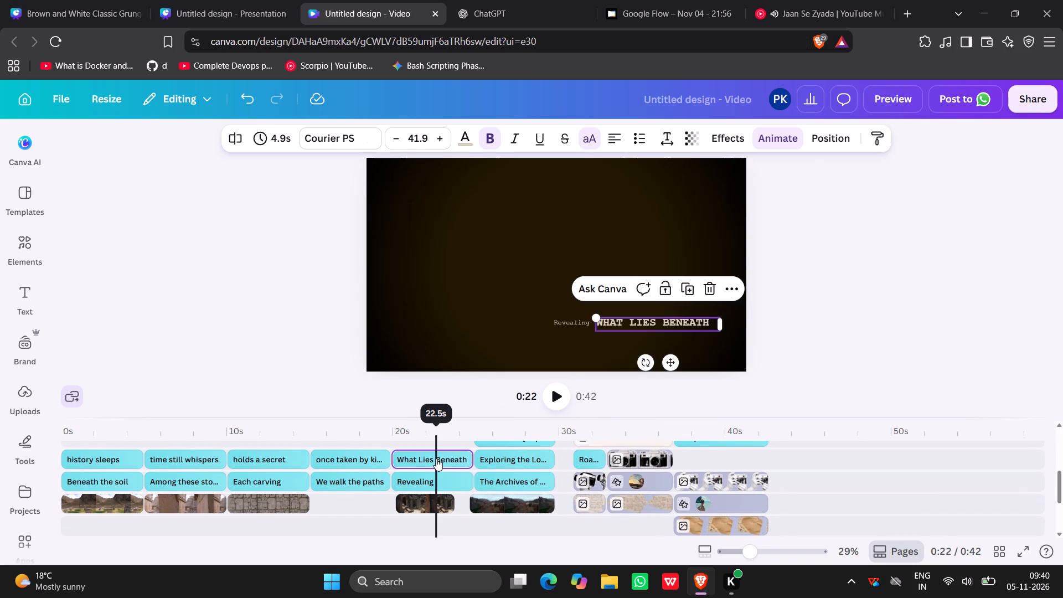
click(406, 475)
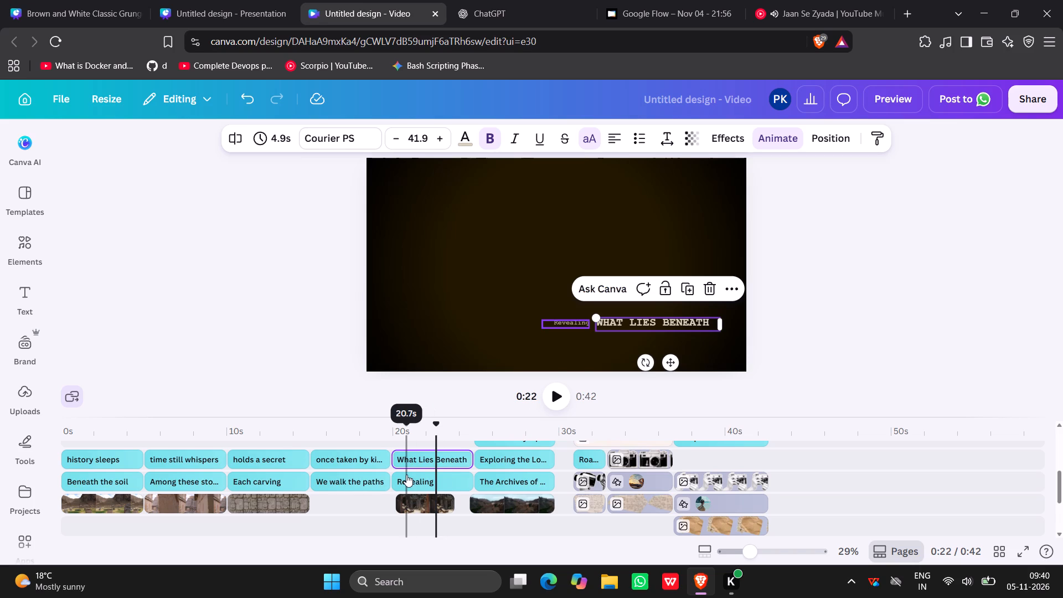
click(418, 503)
click(418, 503)
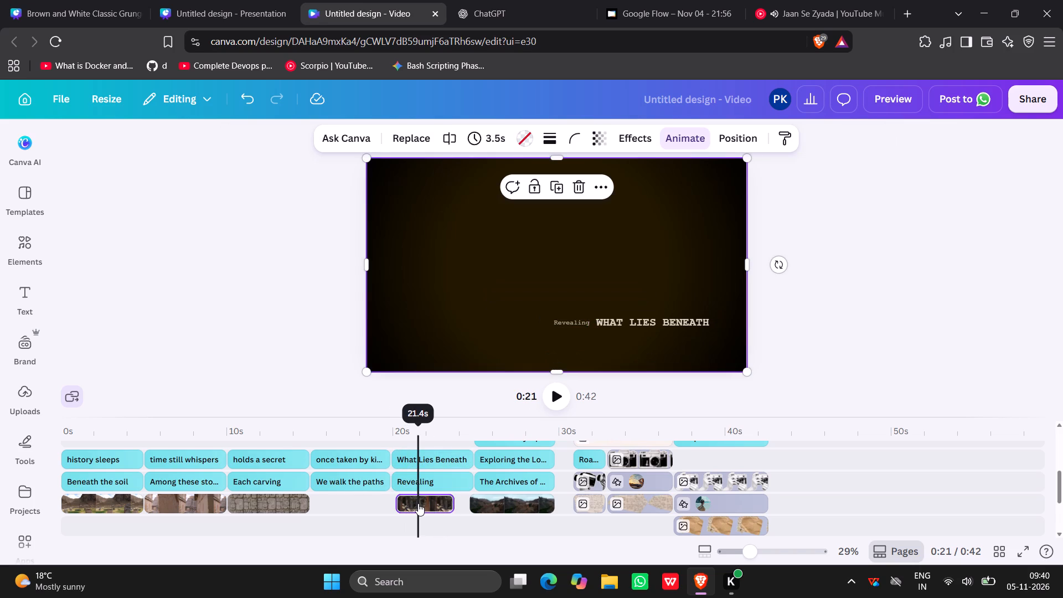
click(441, 508)
click(508, 515)
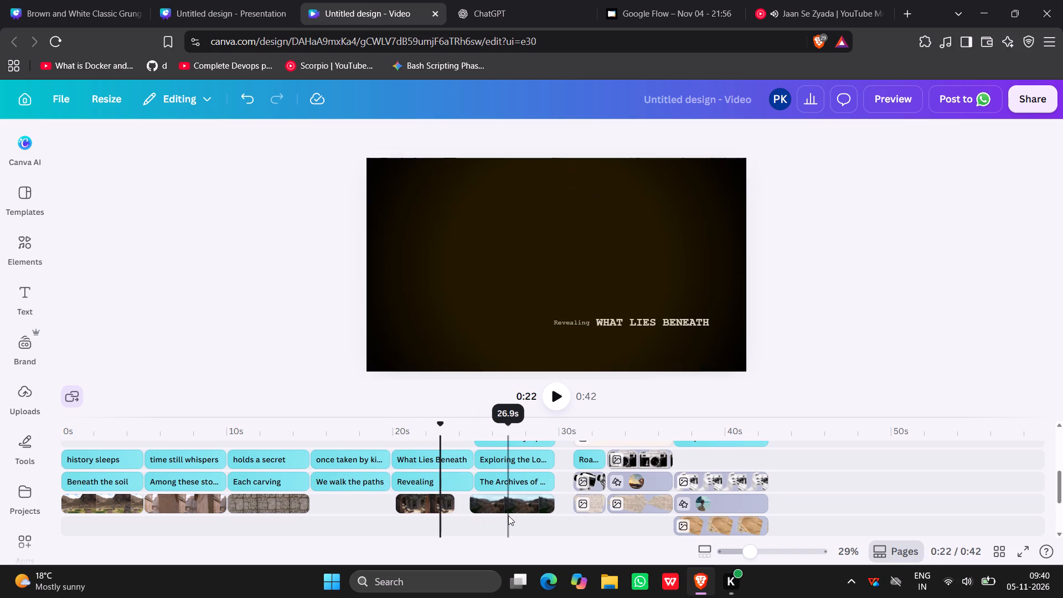
click(510, 498)
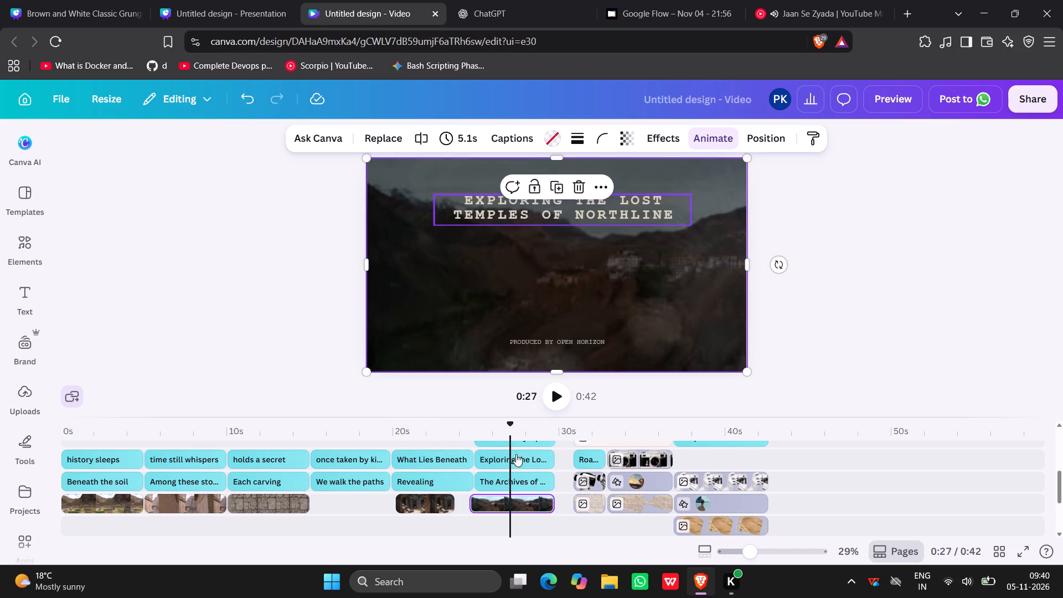
click(517, 451)
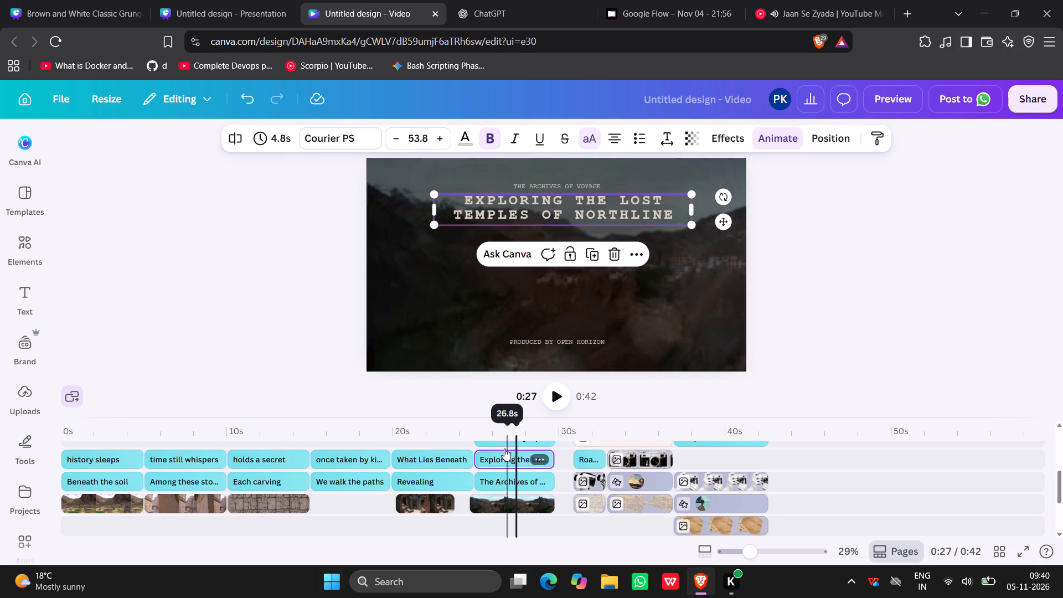
click(504, 448)
click(665, 493)
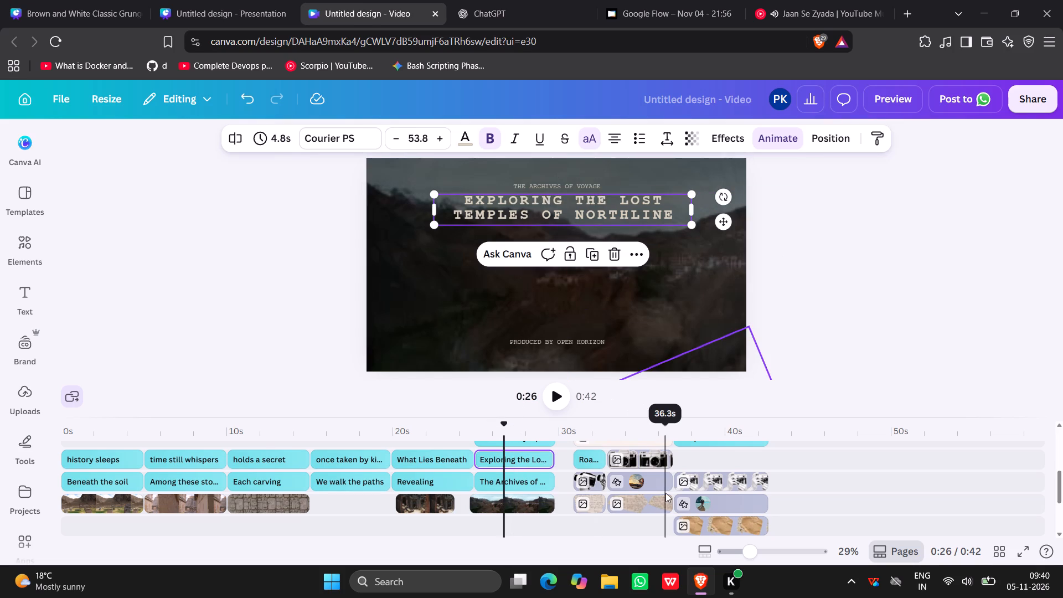
click(498, 453)
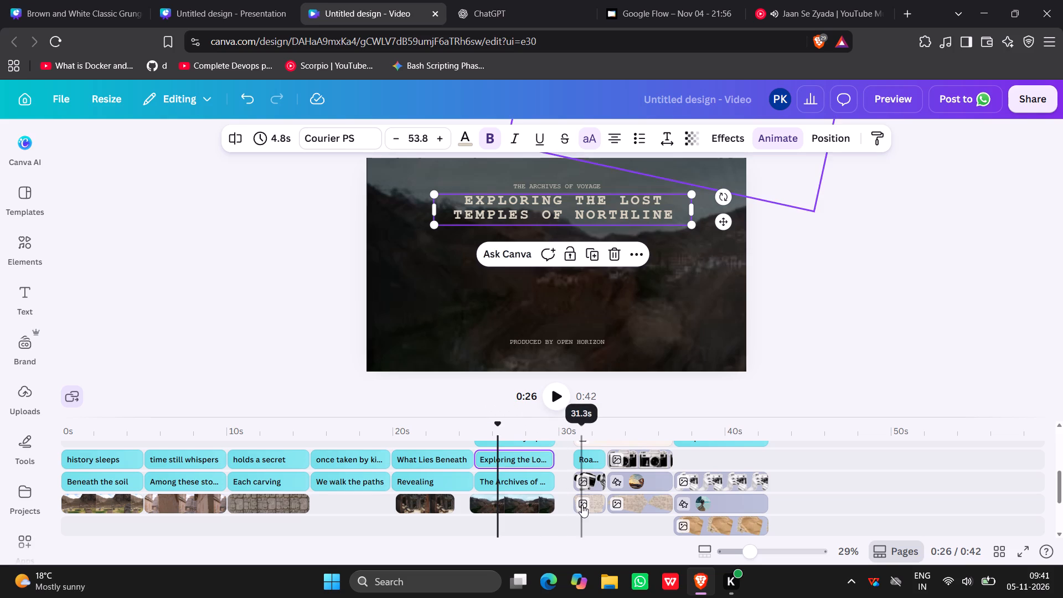
scroll(278, 468, down, 1)
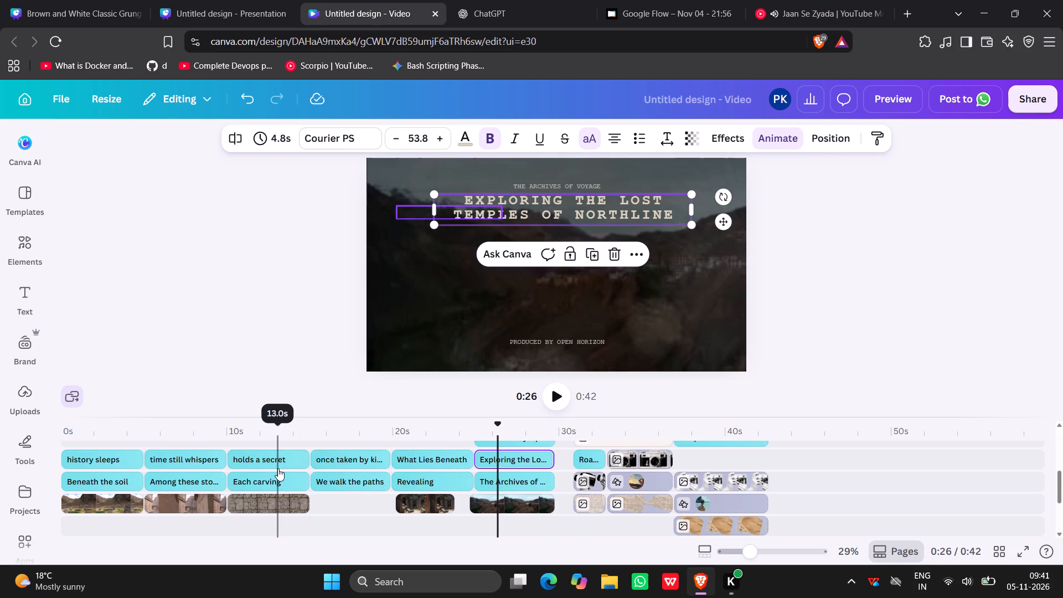
scroll(278, 468, down, 1)
click(278, 468)
scroll(278, 468, down, 1)
click(354, 476)
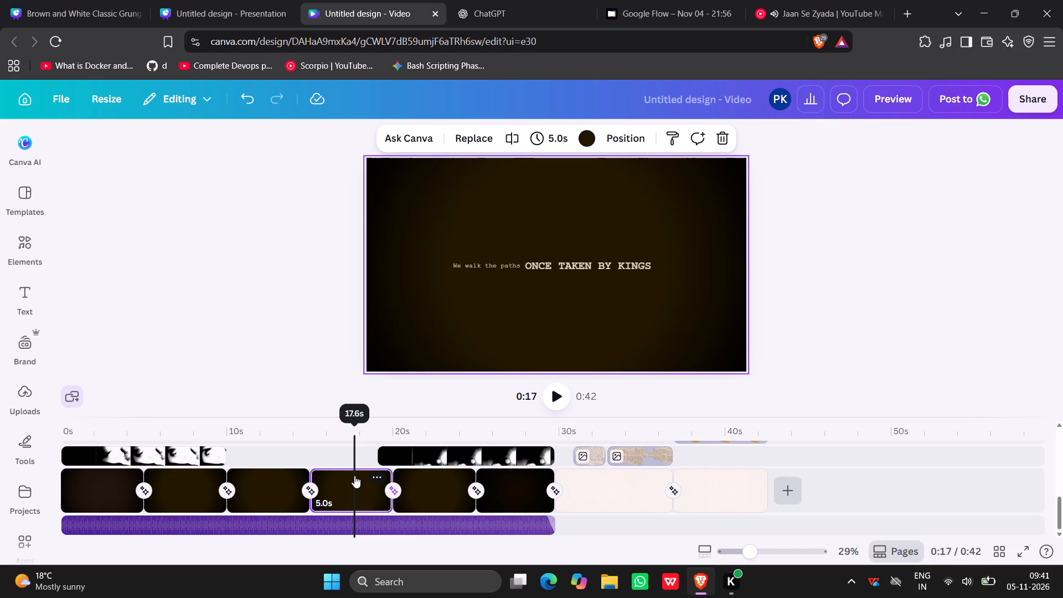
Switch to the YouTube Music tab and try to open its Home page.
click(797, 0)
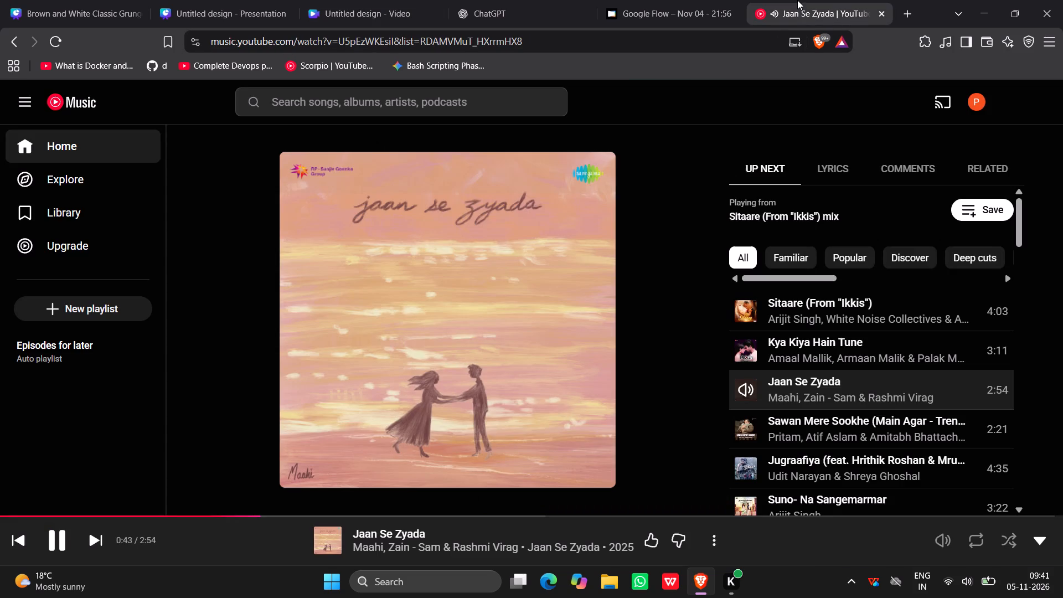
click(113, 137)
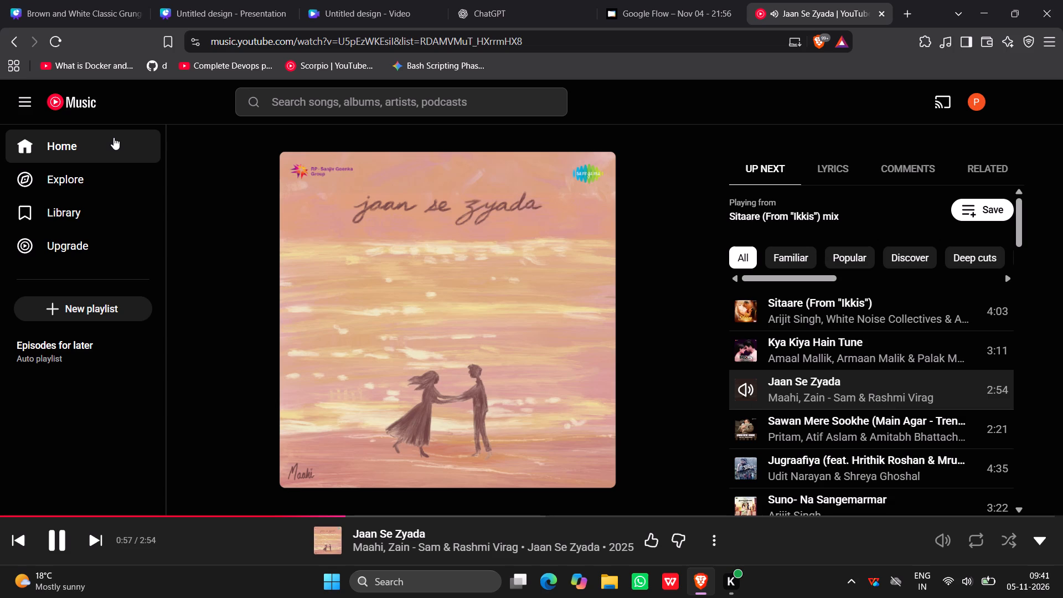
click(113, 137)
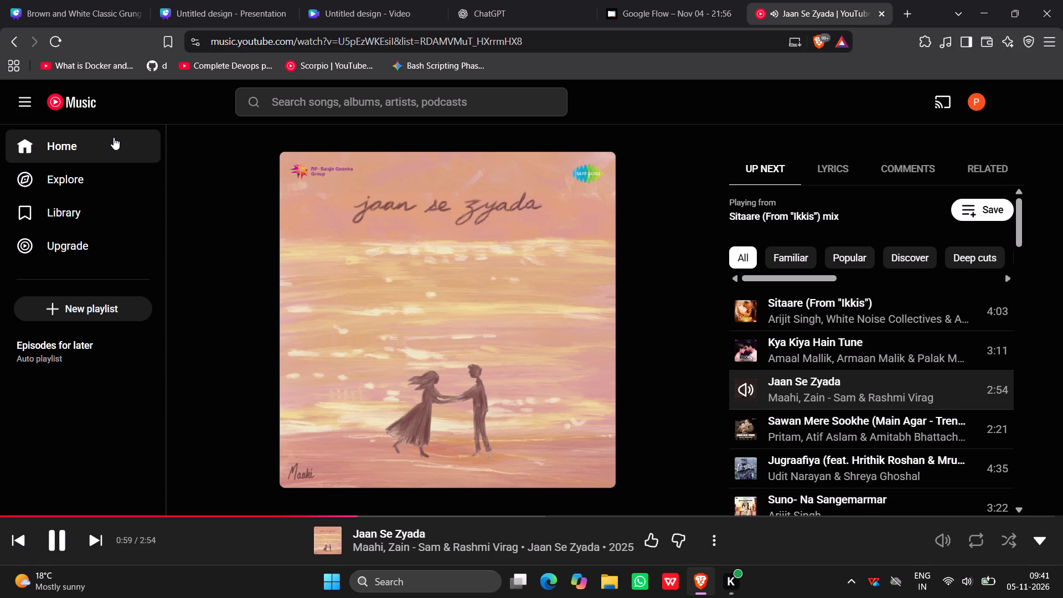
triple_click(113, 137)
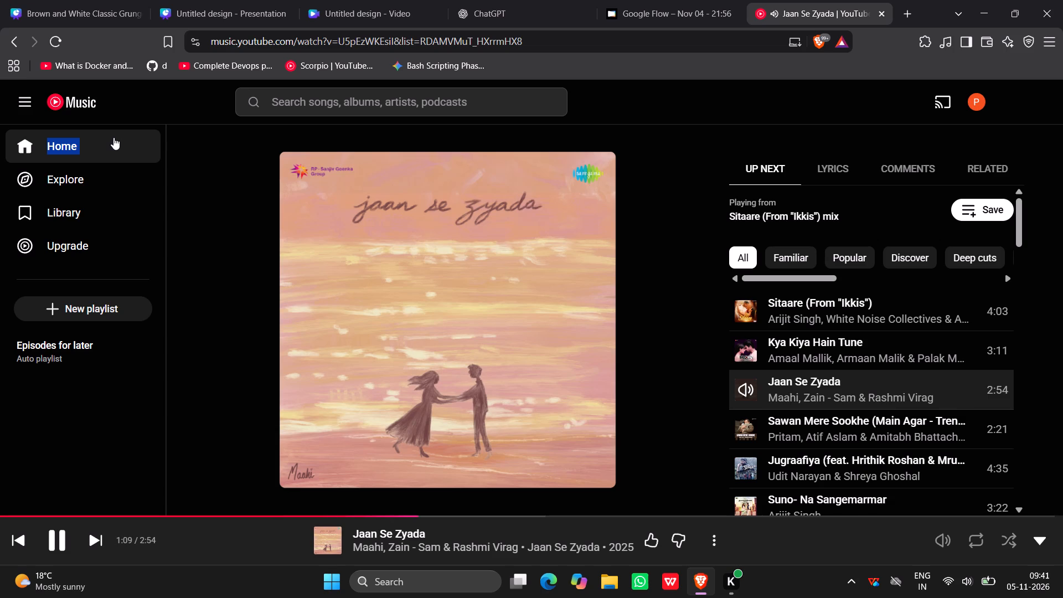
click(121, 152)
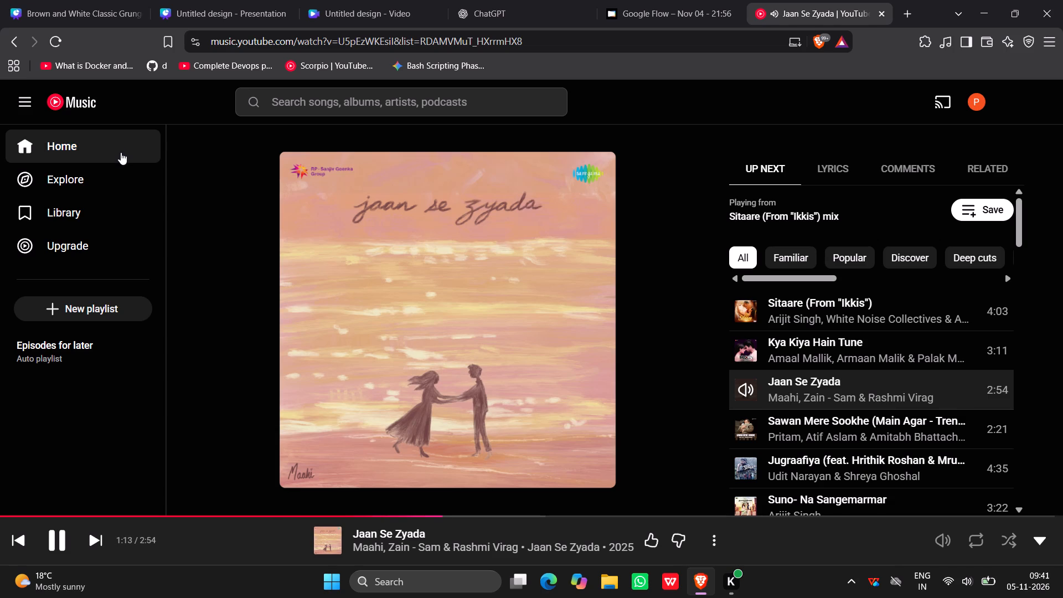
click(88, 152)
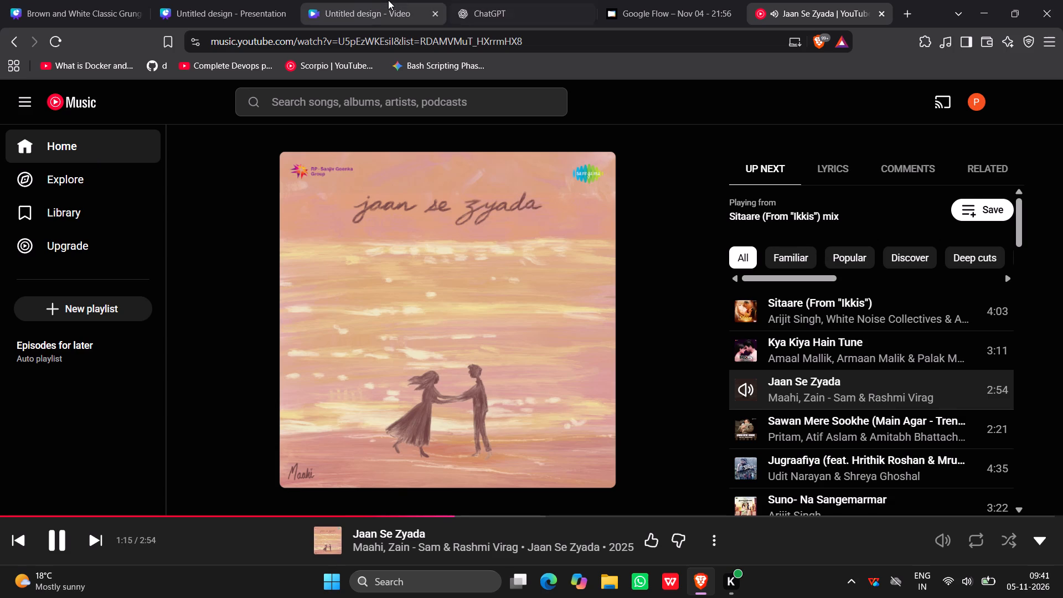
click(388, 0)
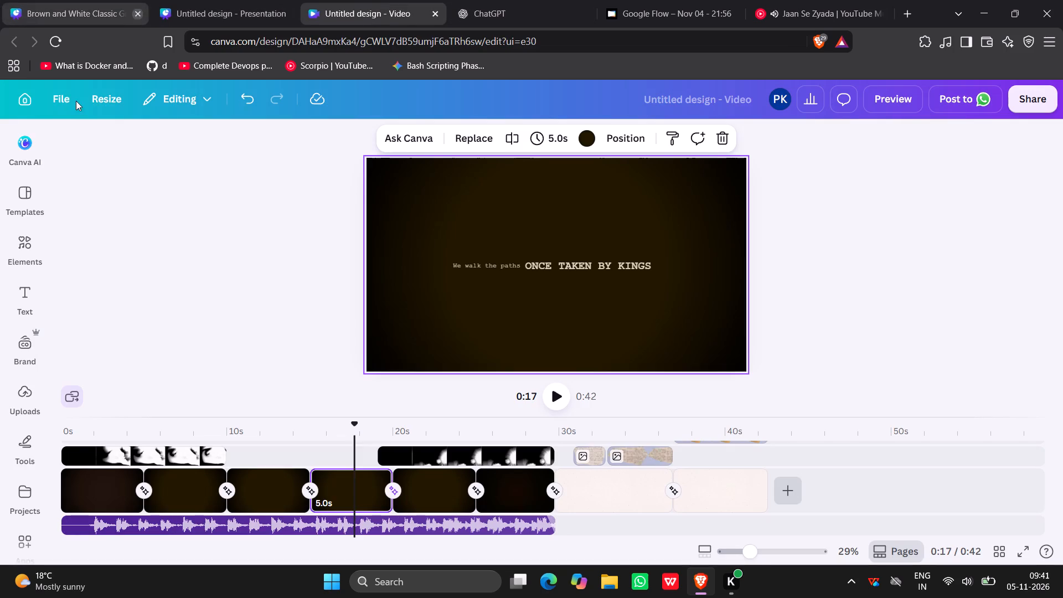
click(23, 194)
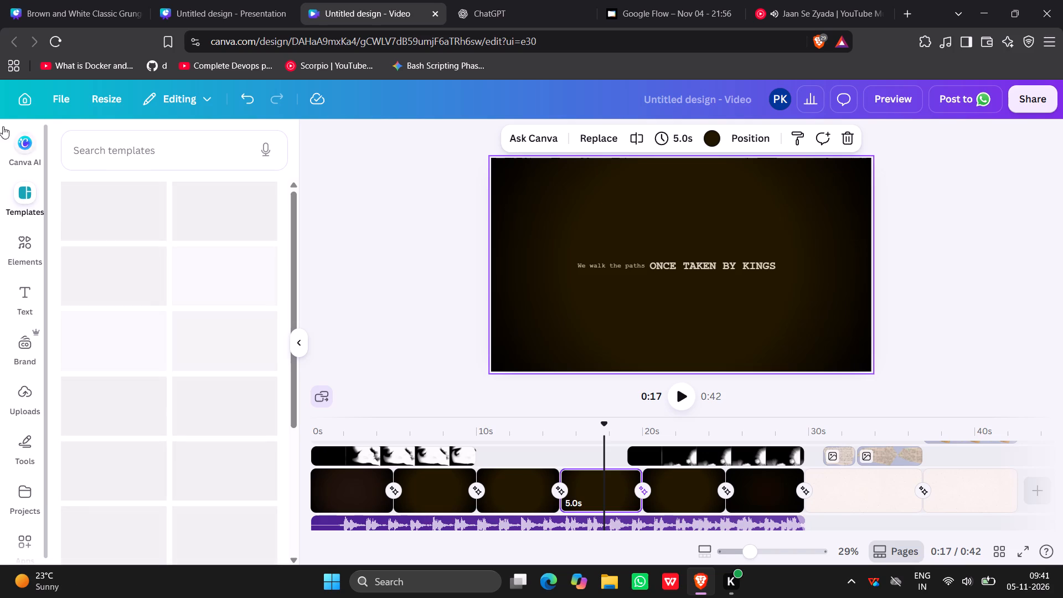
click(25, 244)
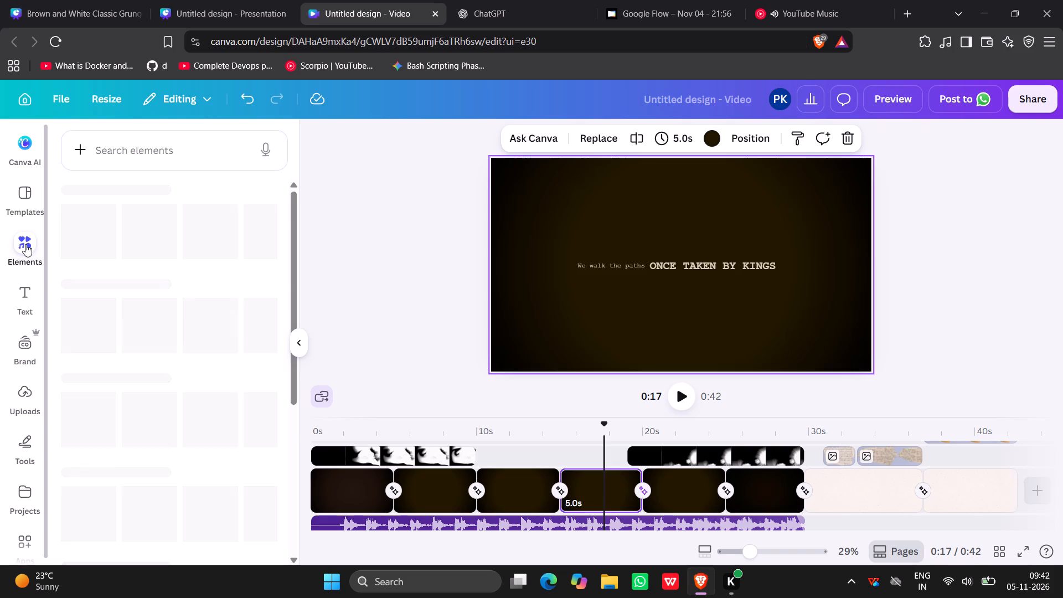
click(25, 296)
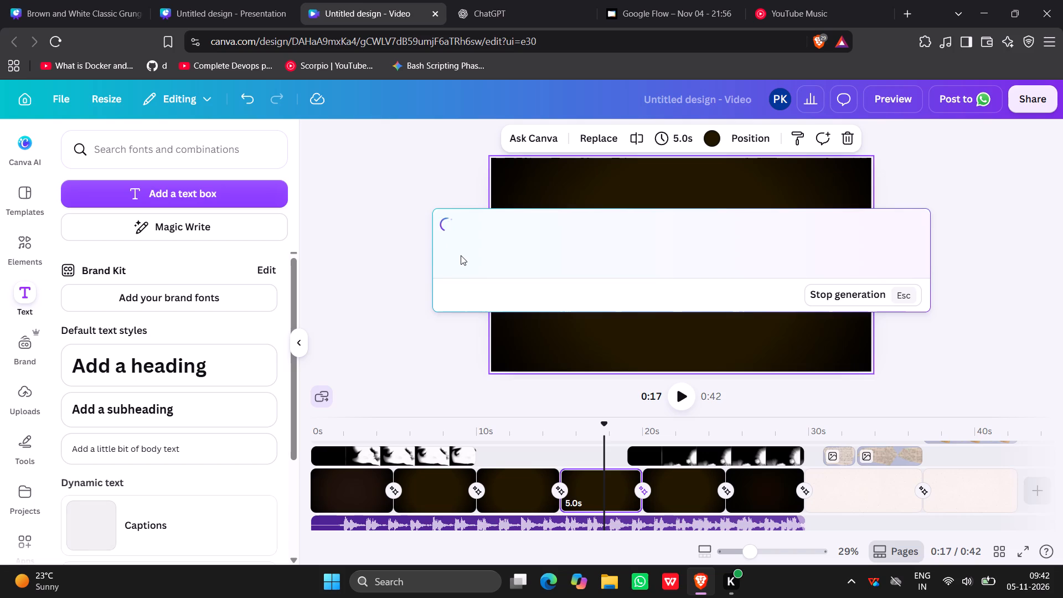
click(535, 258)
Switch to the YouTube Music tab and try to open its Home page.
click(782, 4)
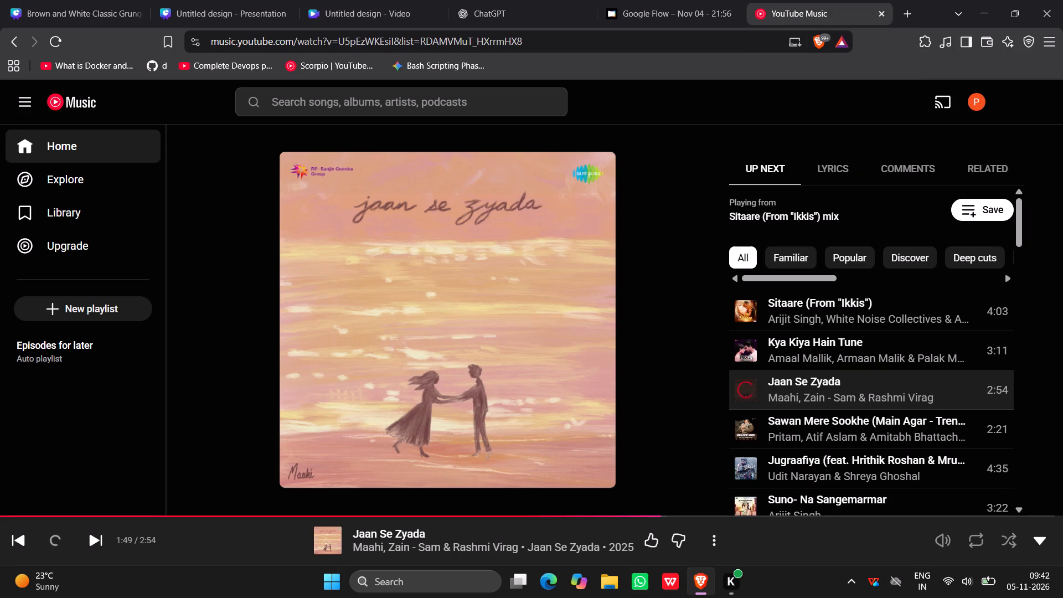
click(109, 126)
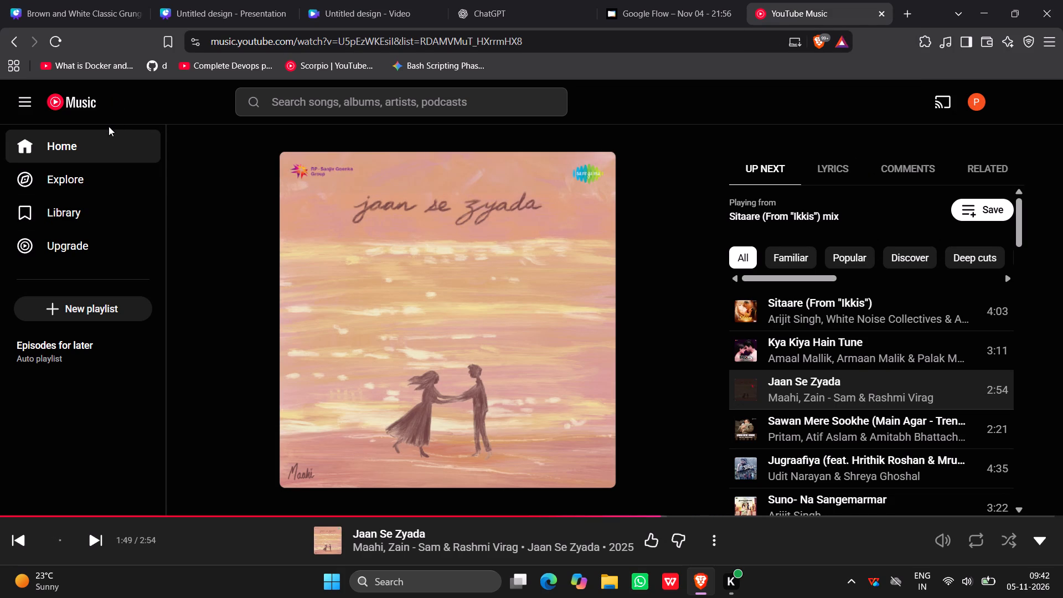
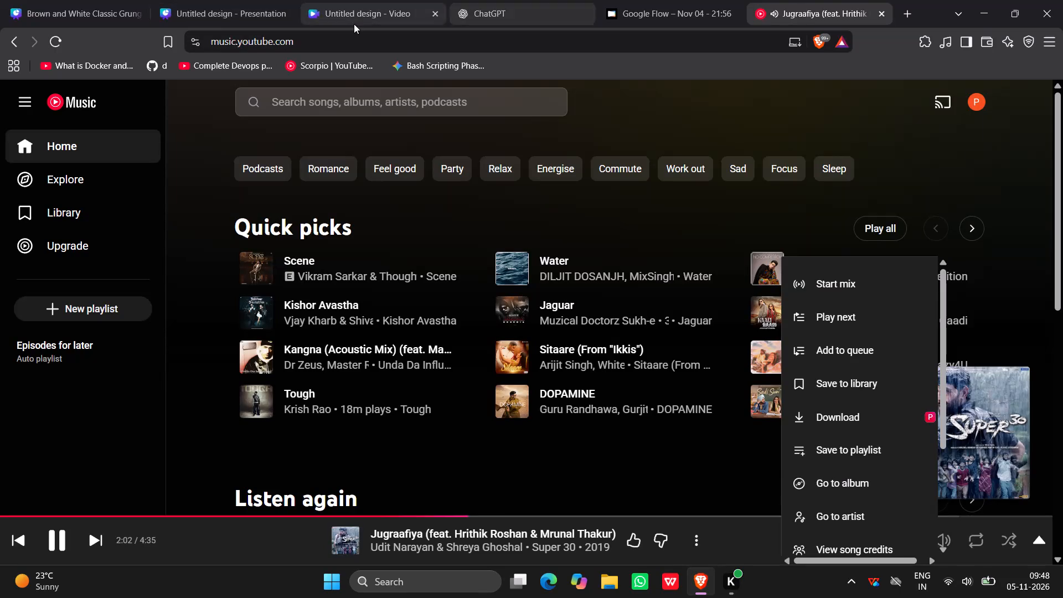
Return to the Canva video design and insert the generated "Jai ho!" paragraph onto the "Once Taken by Kings" page.
click(364, 3)
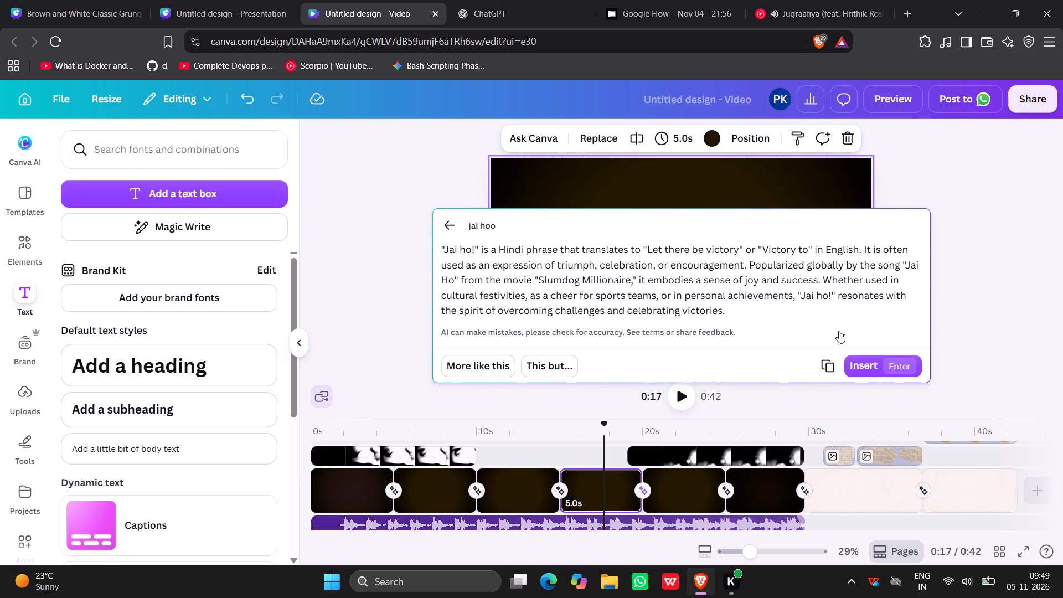
click(858, 362)
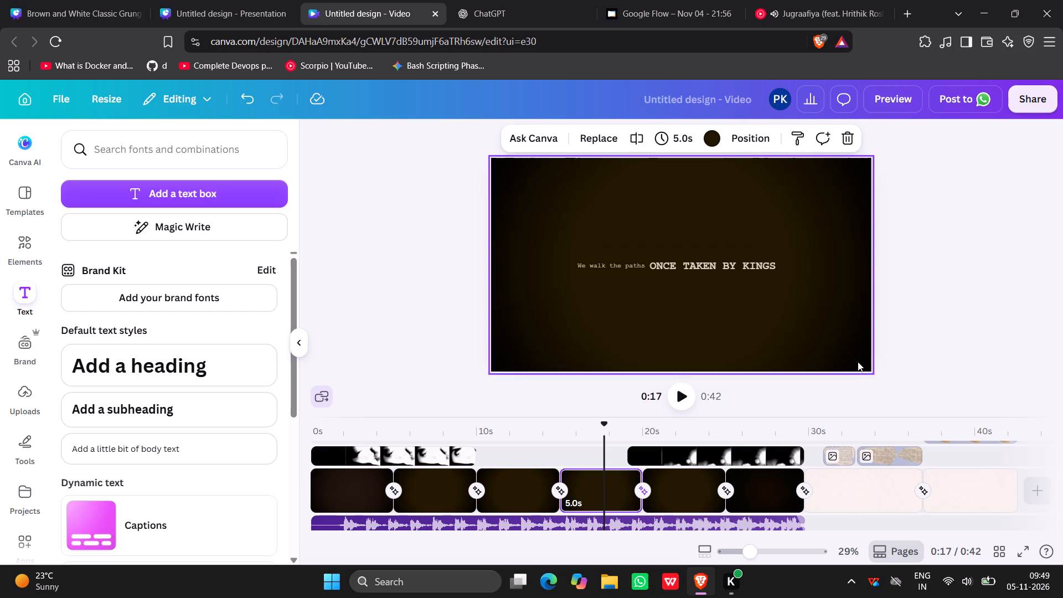
drag(744, 289, 708, 296)
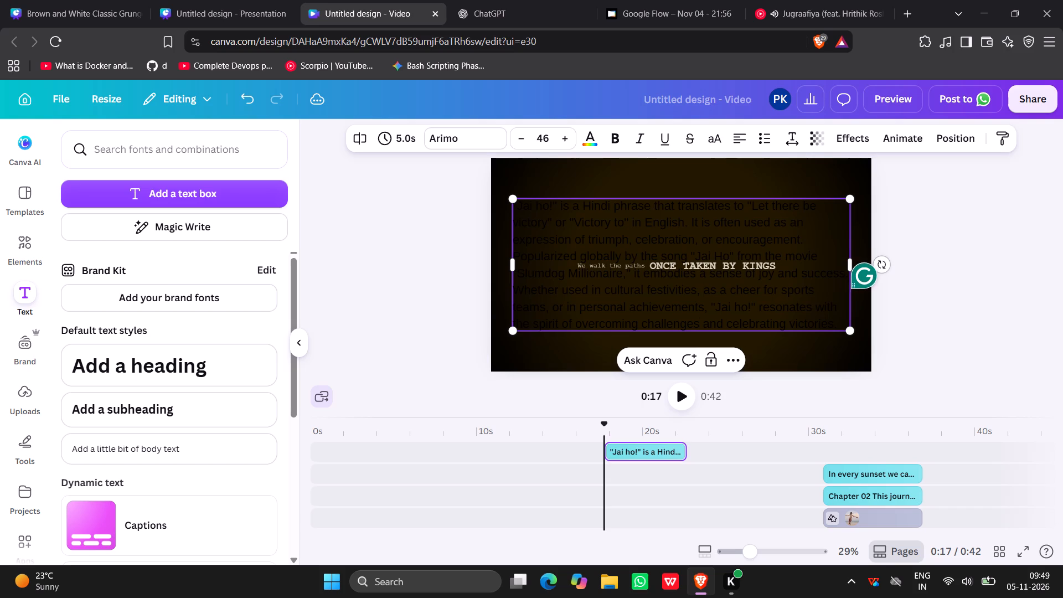
click(972, 355)
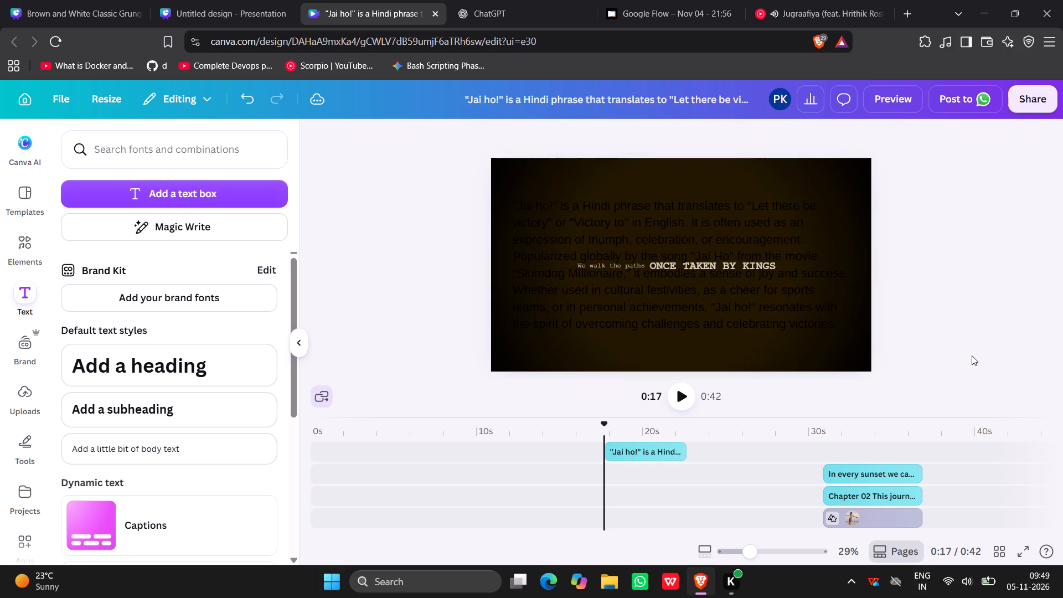
click(973, 266)
Lock the inserted "Jai ho!" text box on the "Once Taken by Kings" page.
click(755, 274)
click(755, 267)
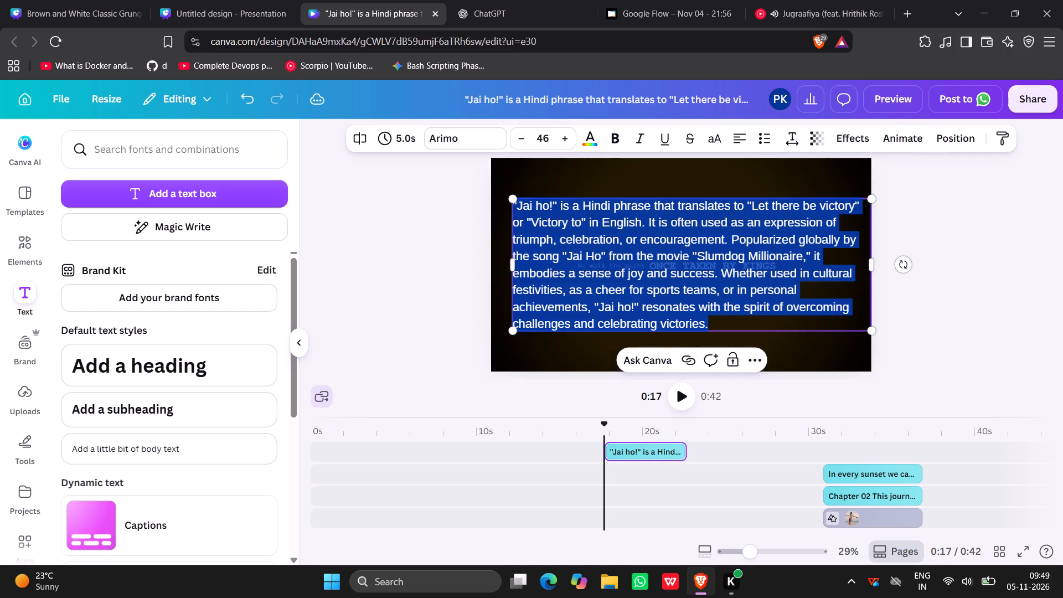
click(754, 266)
click(972, 248)
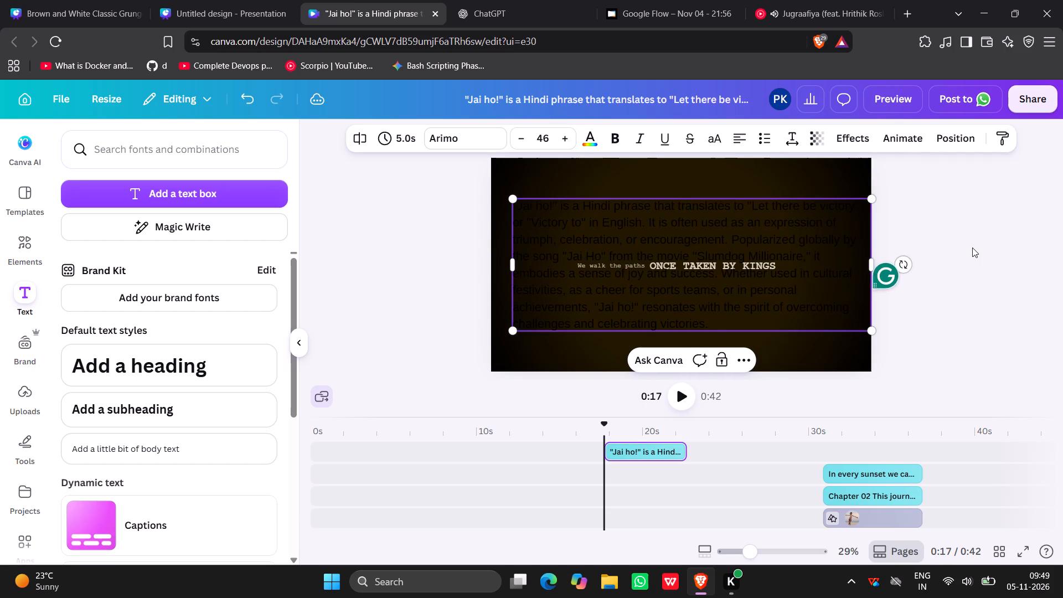
click(845, 261)
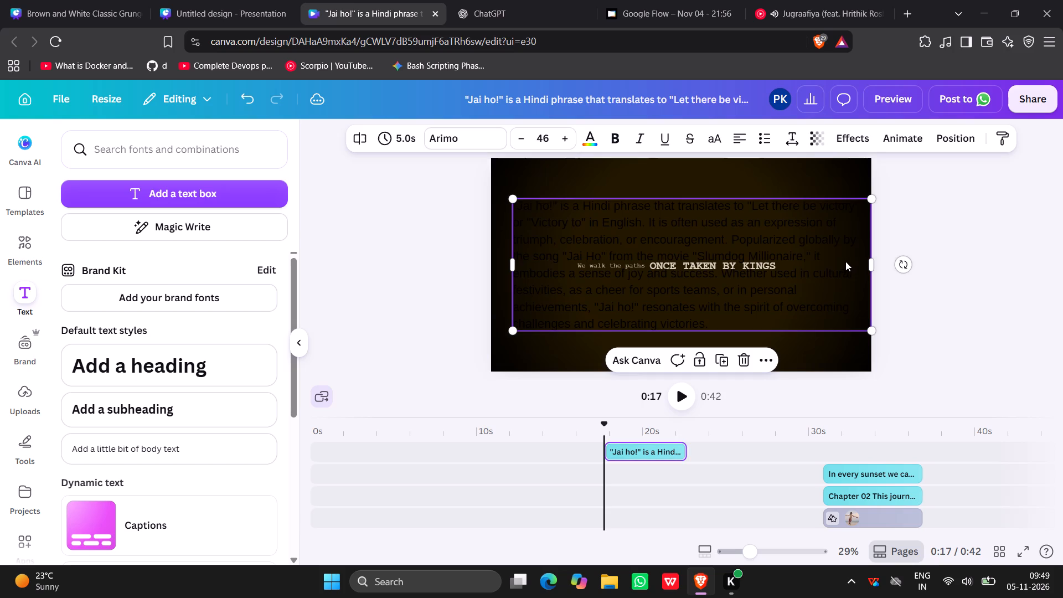
click(701, 355)
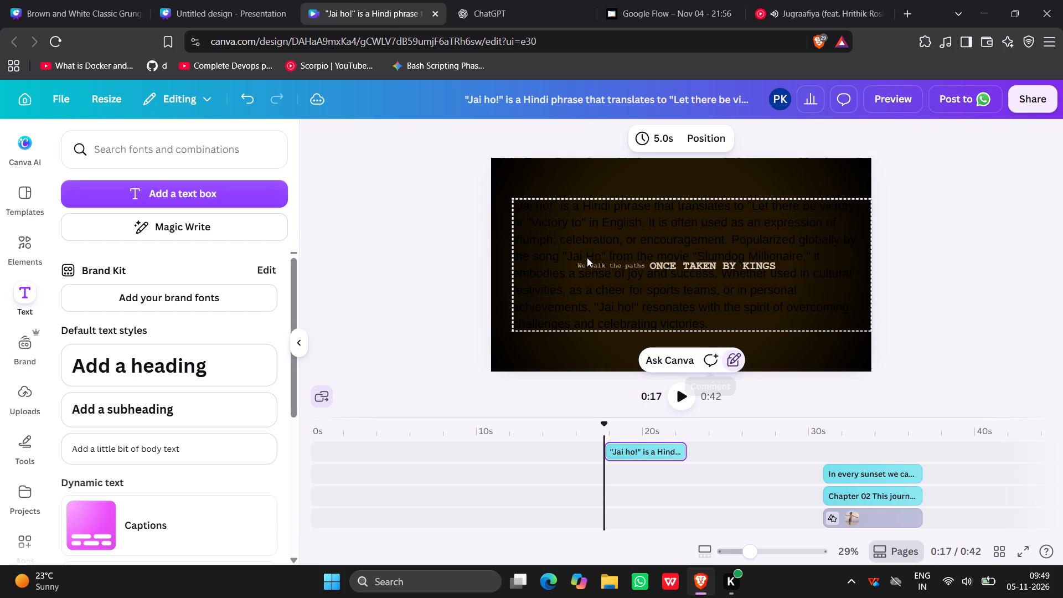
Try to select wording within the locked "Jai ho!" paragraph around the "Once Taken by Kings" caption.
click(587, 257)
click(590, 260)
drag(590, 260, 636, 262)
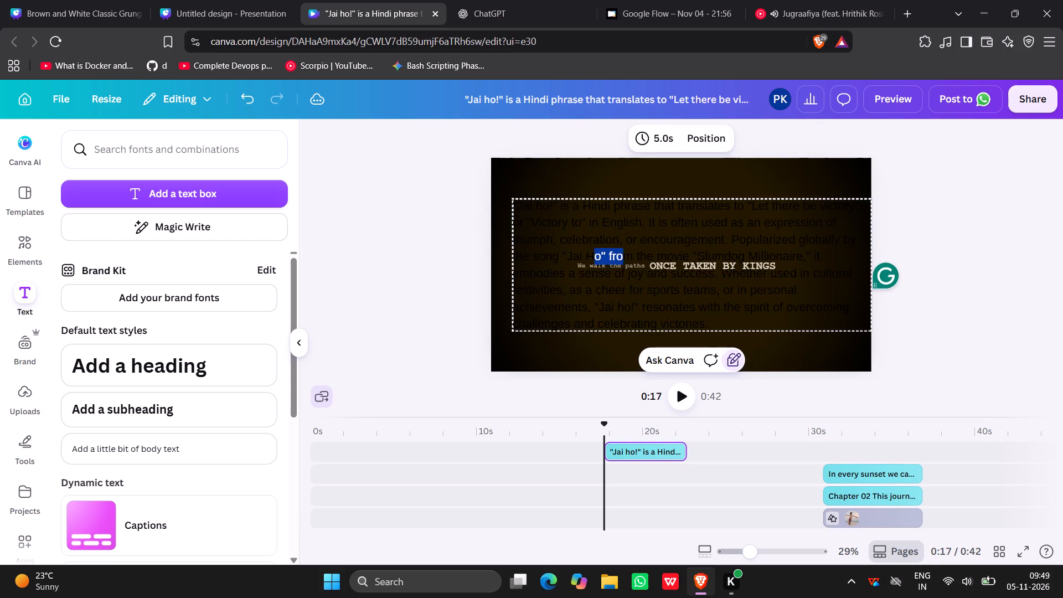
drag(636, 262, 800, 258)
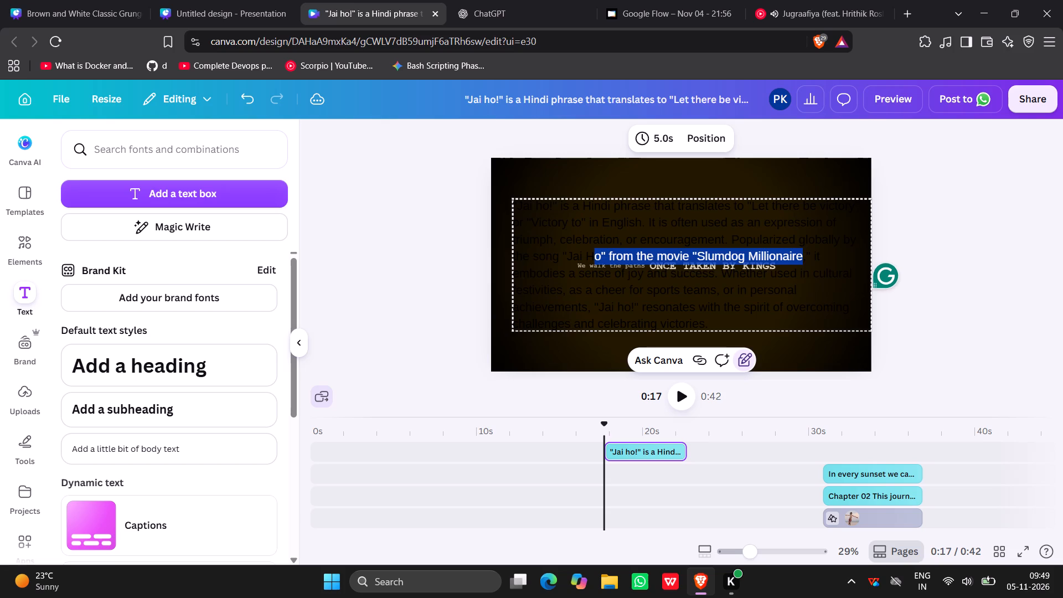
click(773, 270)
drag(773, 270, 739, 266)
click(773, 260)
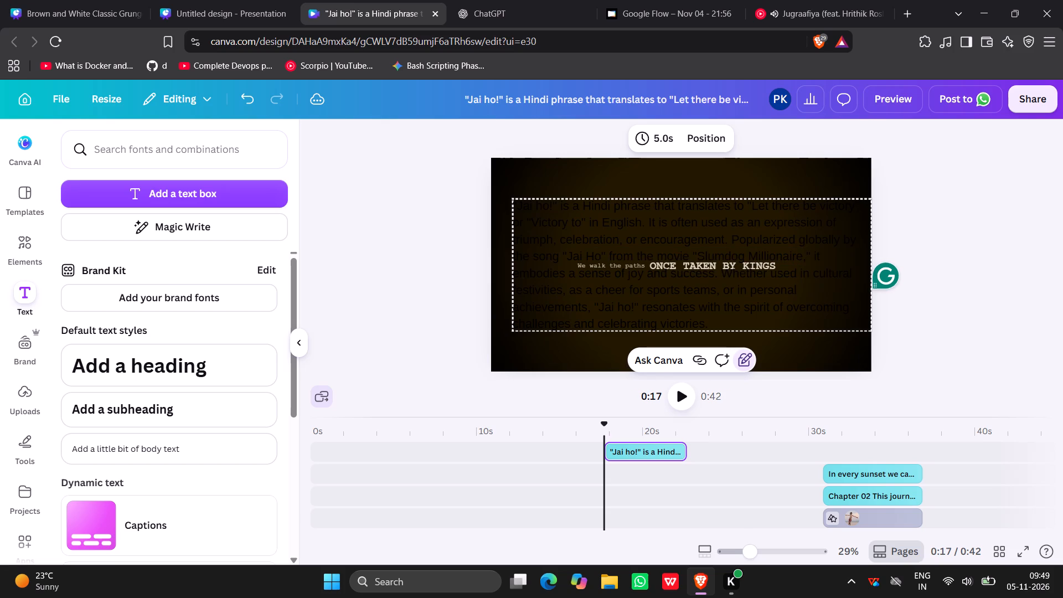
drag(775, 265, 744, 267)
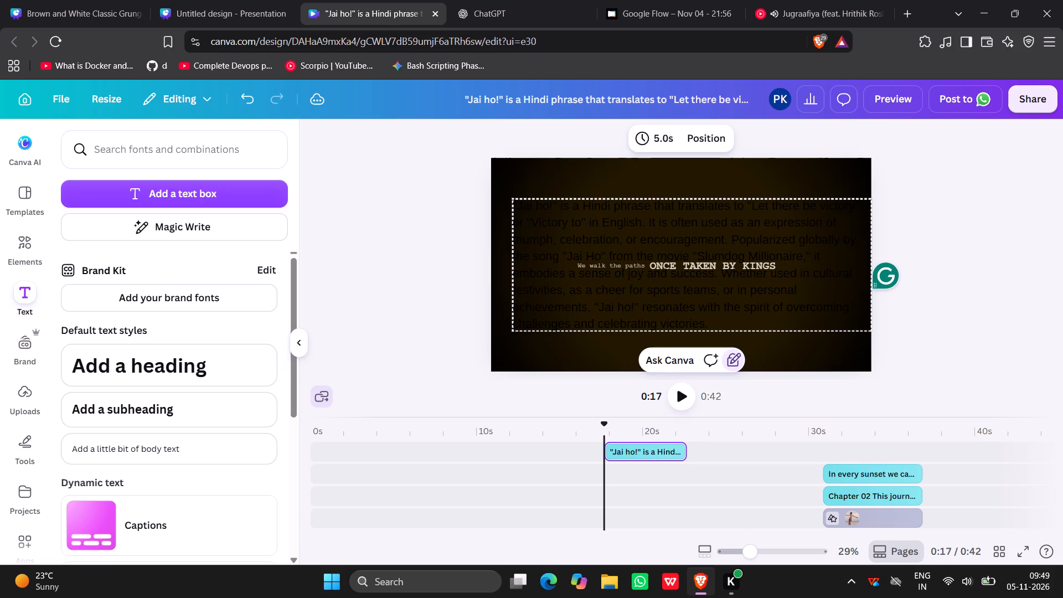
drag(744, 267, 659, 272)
Review the pages along the timeline, from "History Sleeps" through "Exploring the Lost Temples of Northline", with the side panel collapsed.
click(678, 394)
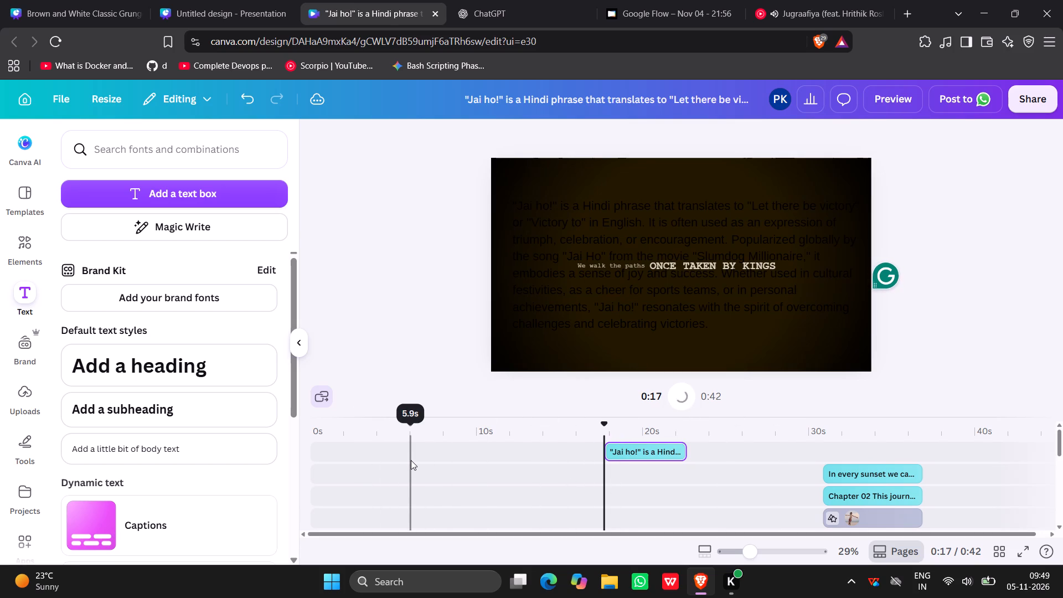
click(505, 465)
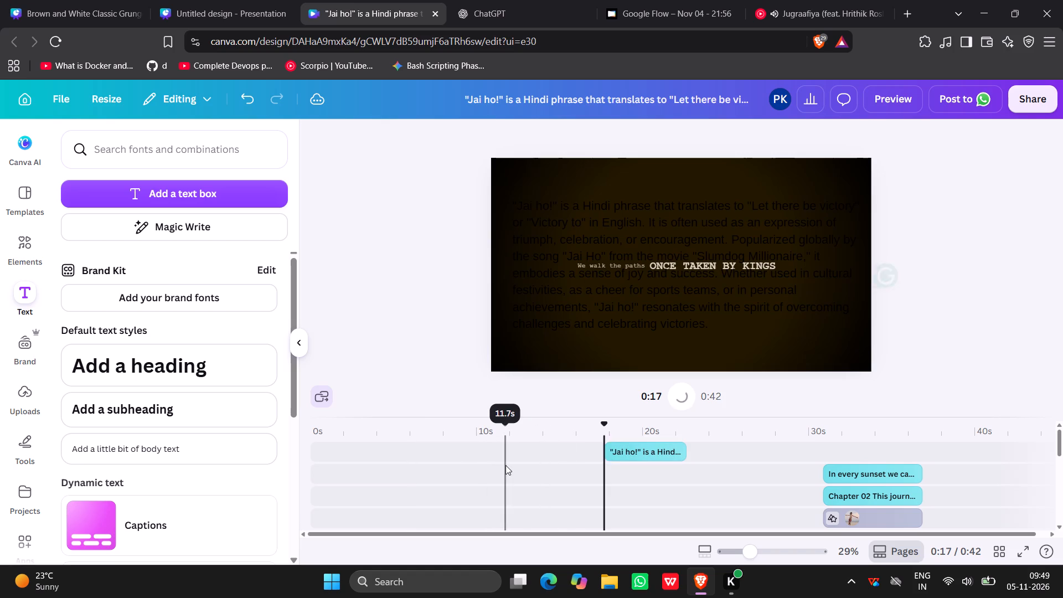
scroll(561, 469, down, 3)
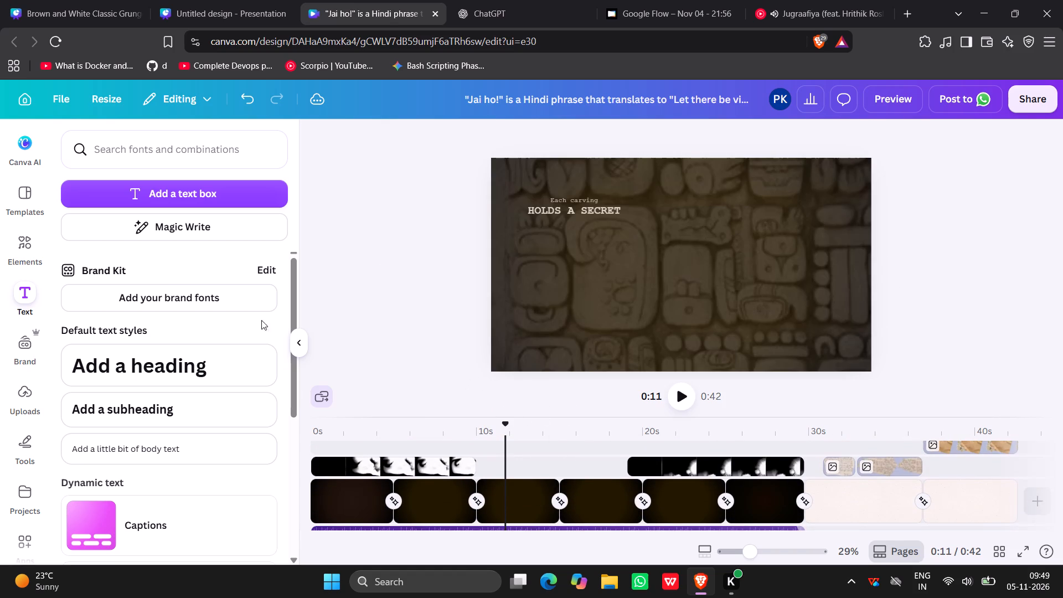
click(301, 341)
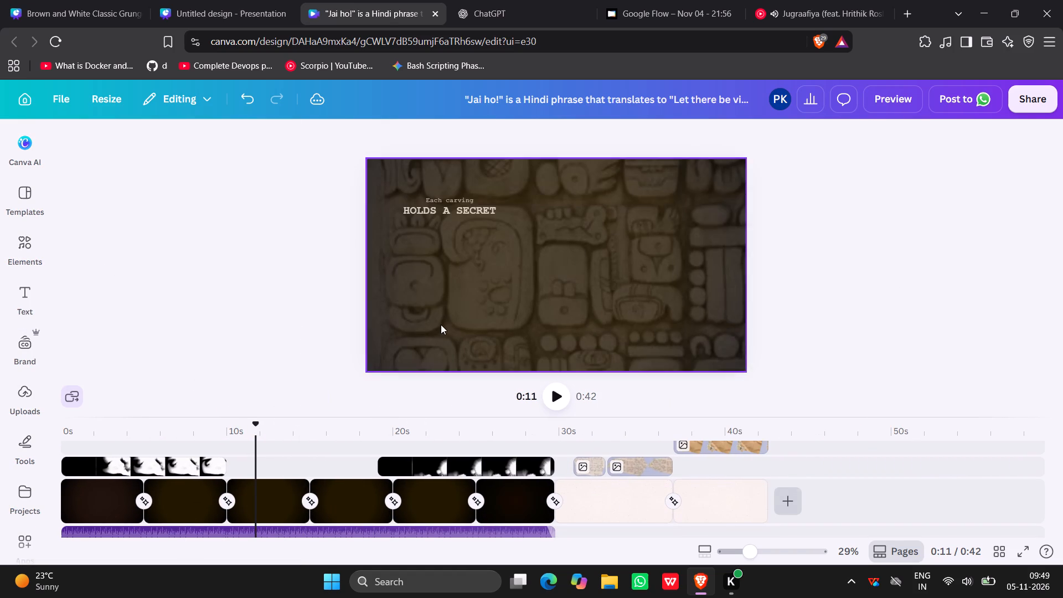
scroll(525, 570, down, 1)
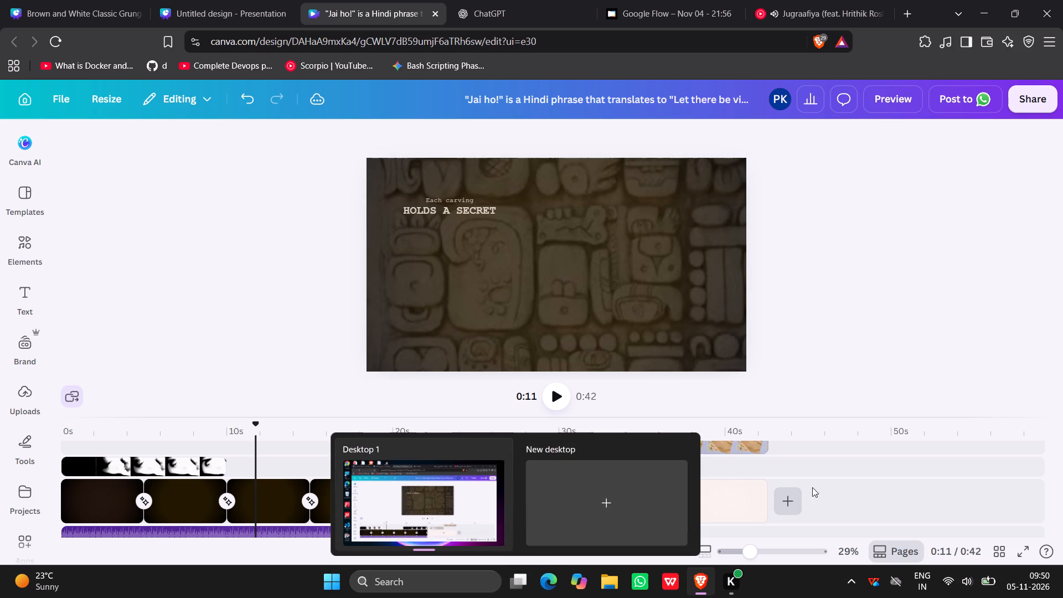
scroll(554, 494, down, 1)
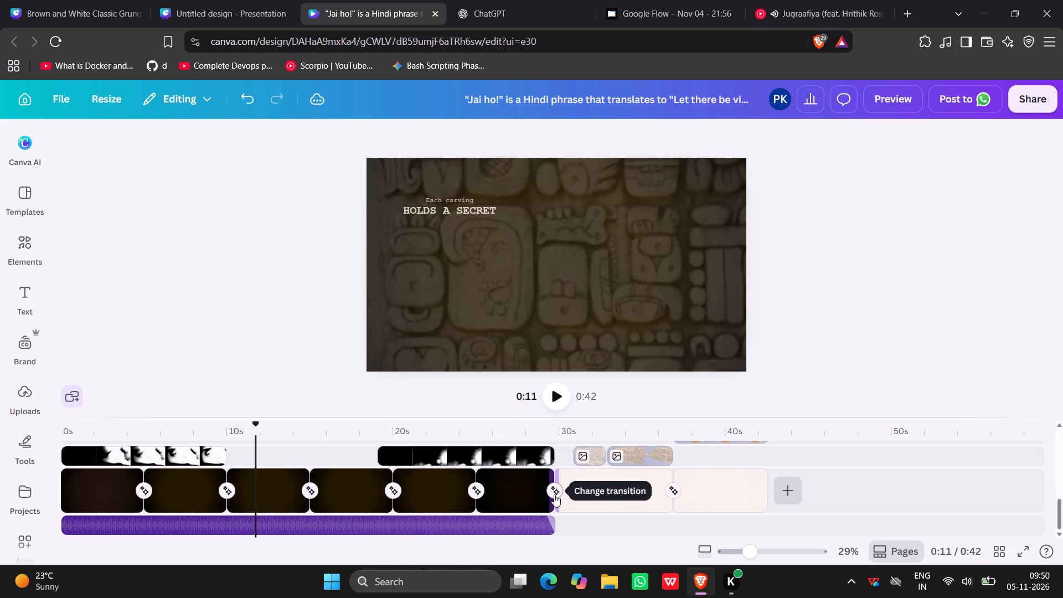
scroll(554, 494, down, 1)
click(453, 488)
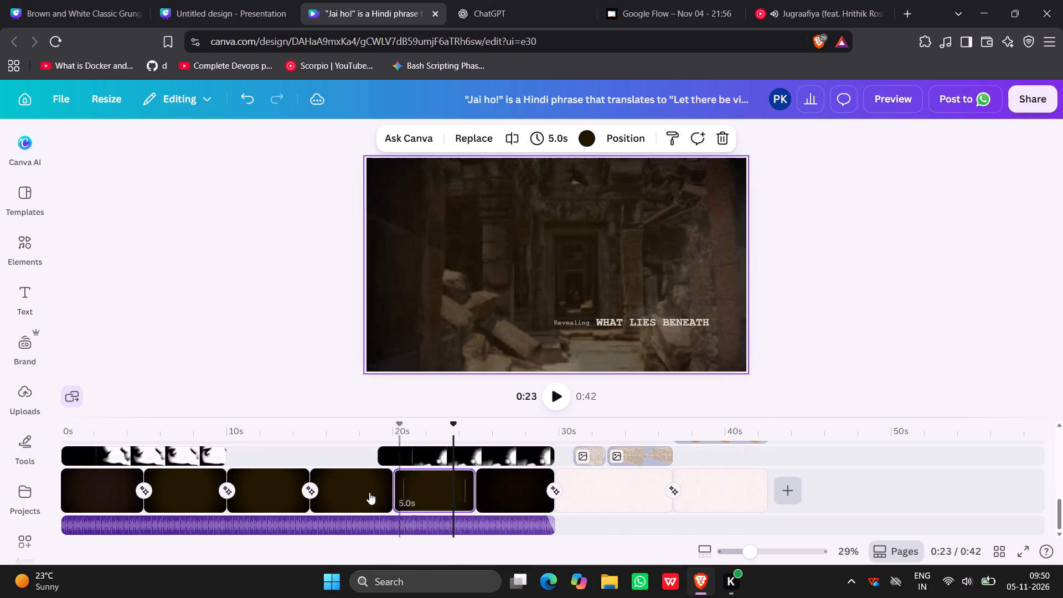
click(355, 492)
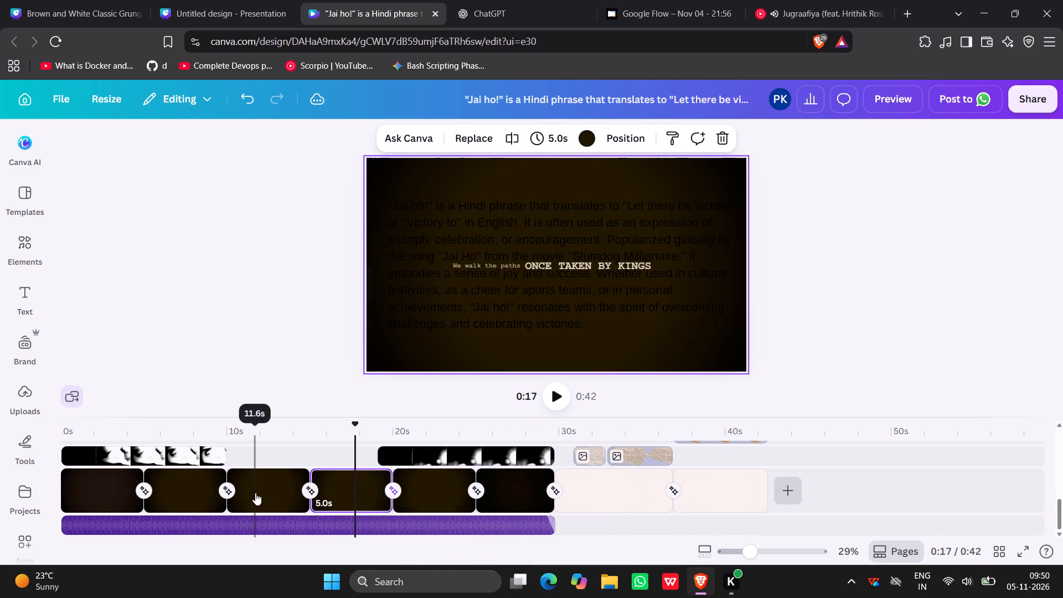
click(259, 492)
click(168, 501)
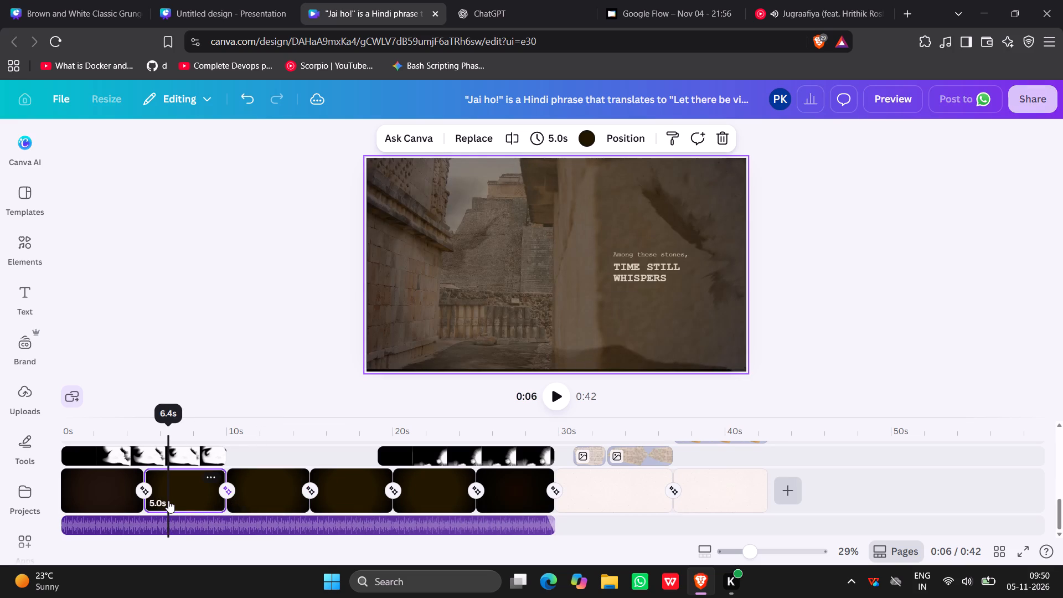
click(110, 494)
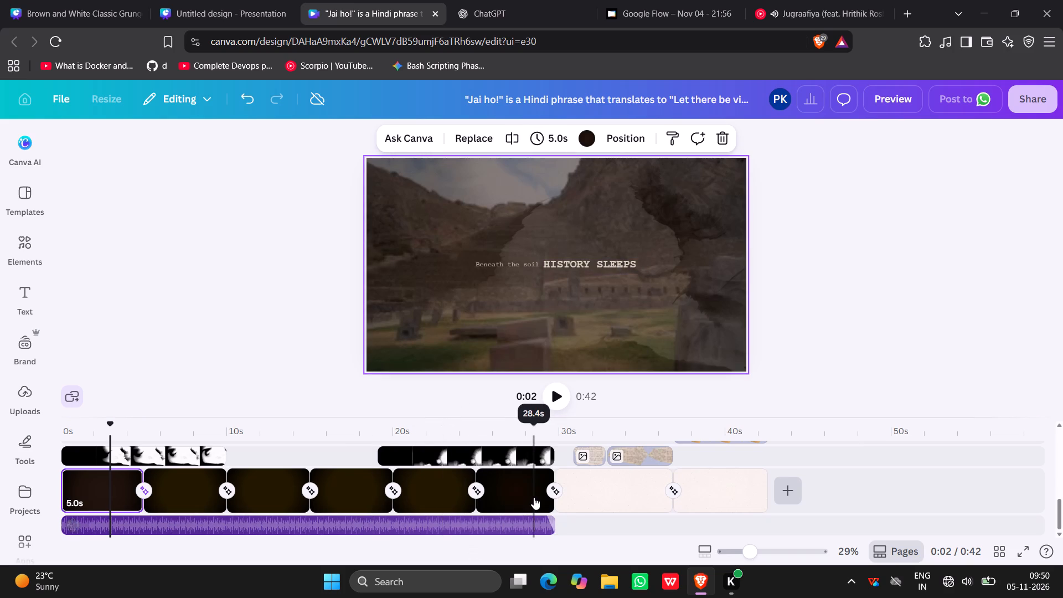
click(522, 489)
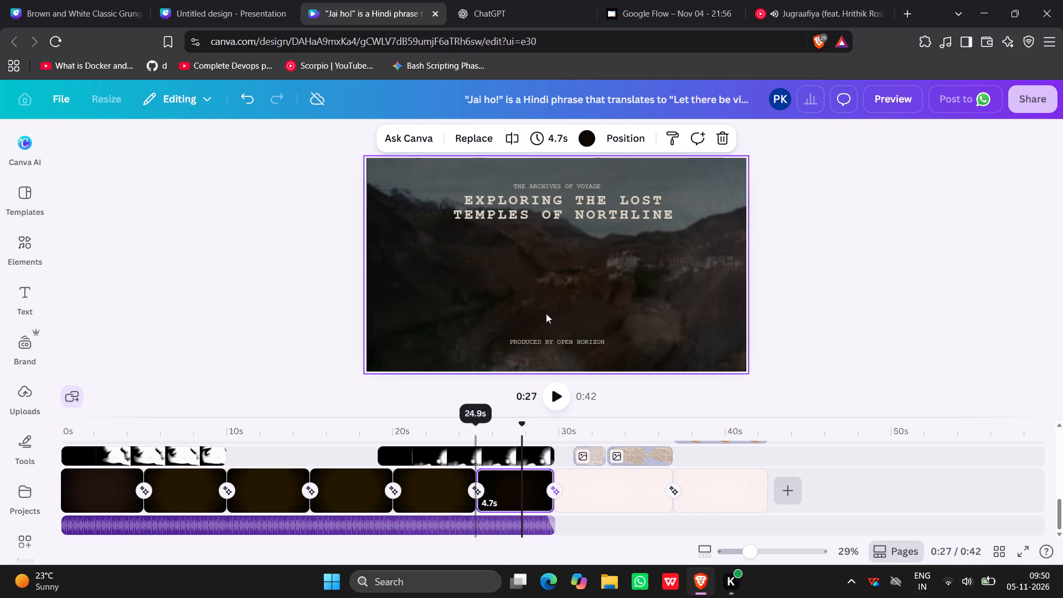
Select the background clip on the "Exploring the Lost Temples of Northline" page and resume editing the design from viewing mode.
click(578, 286)
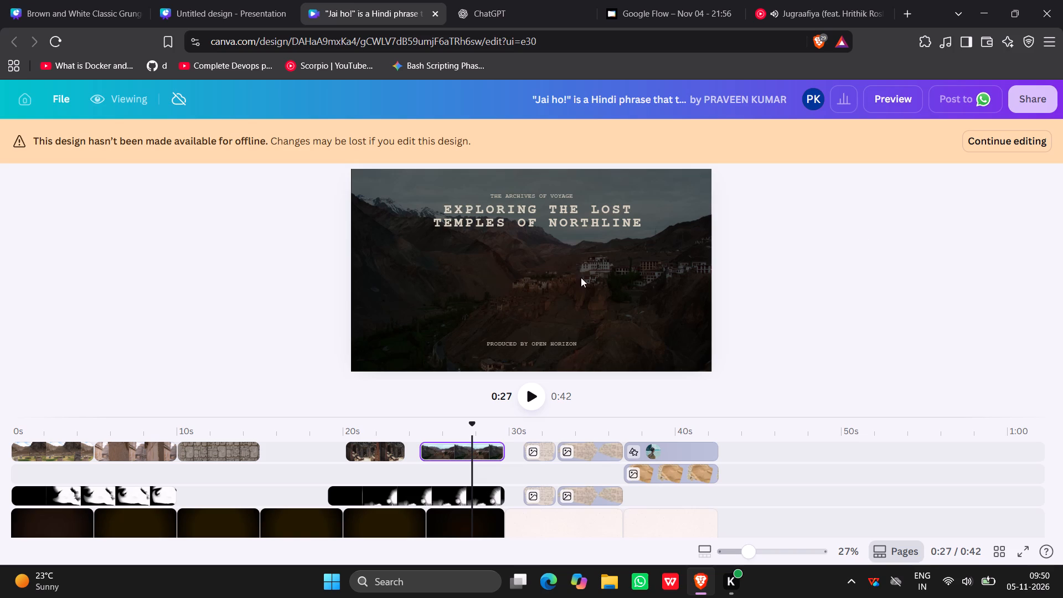
click(736, 241)
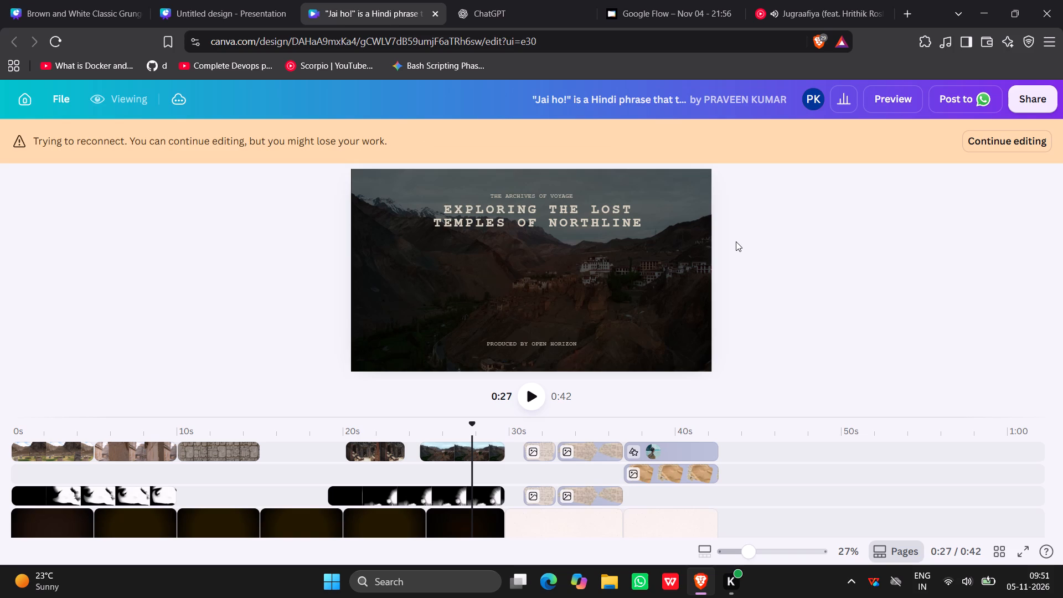
click(736, 241)
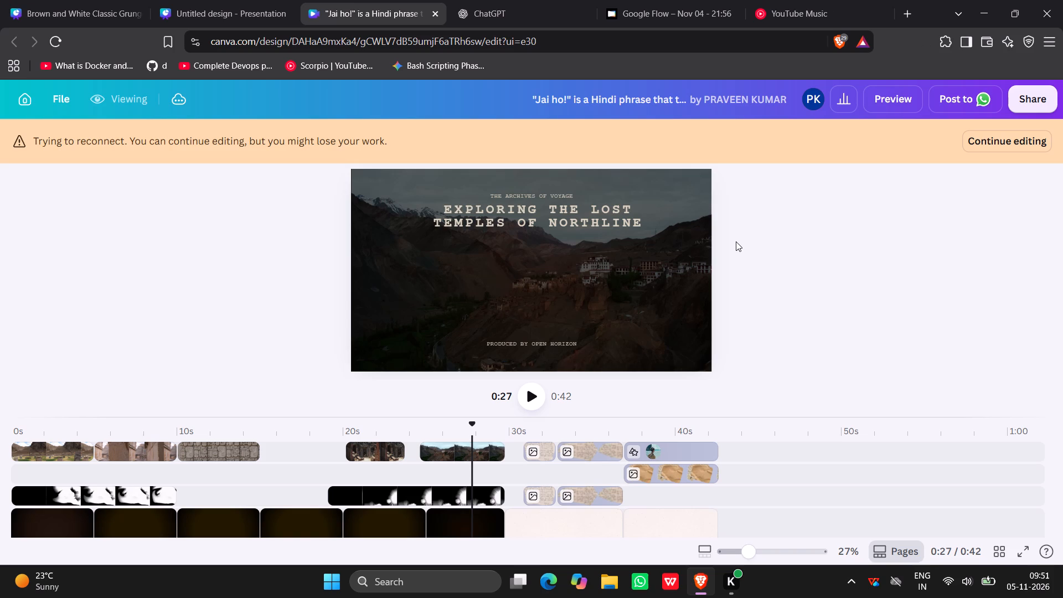
click(983, 138)
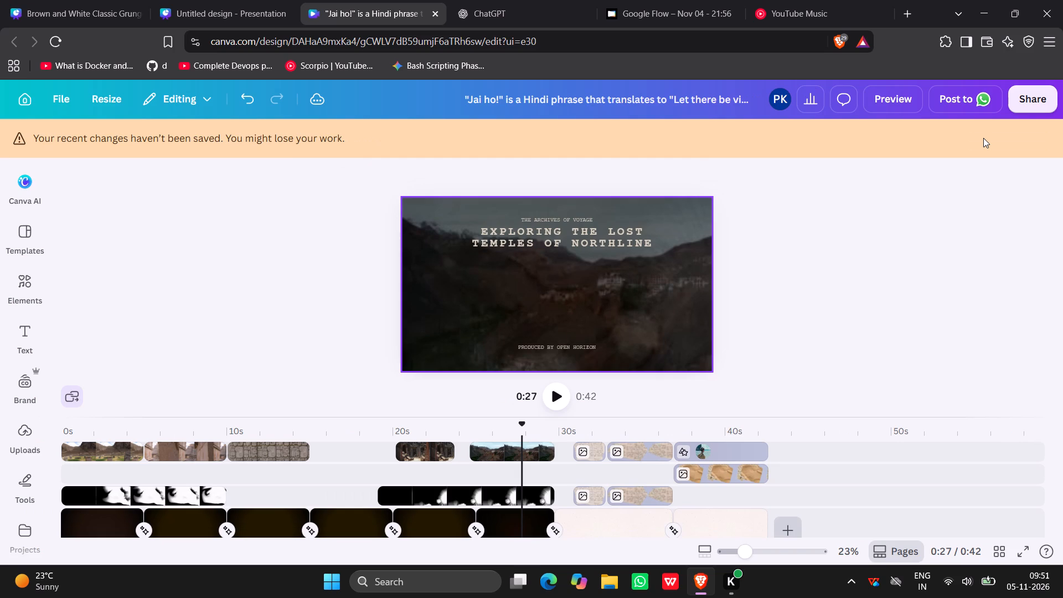
Check the design's save status and offline availability details.
click(314, 105)
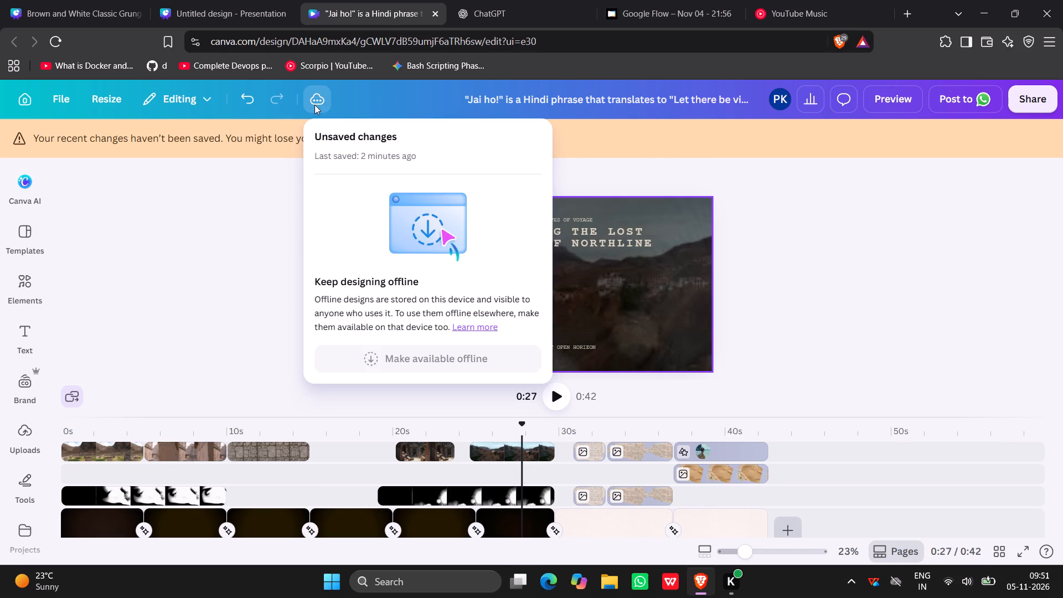
click(218, 274)
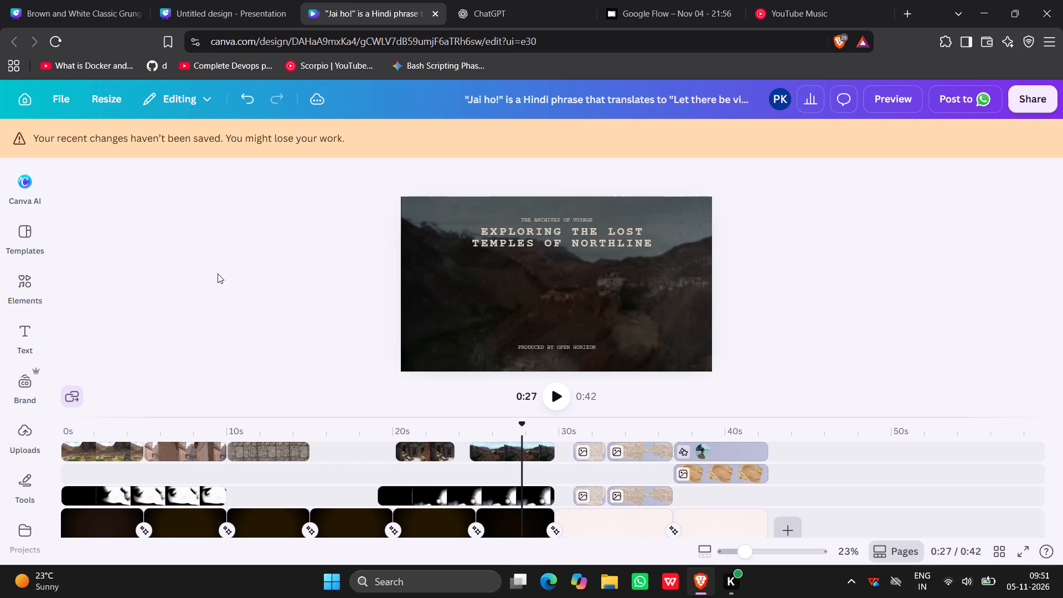
Try to play the video from 0:27 and check the system's quick settings.
click(559, 401)
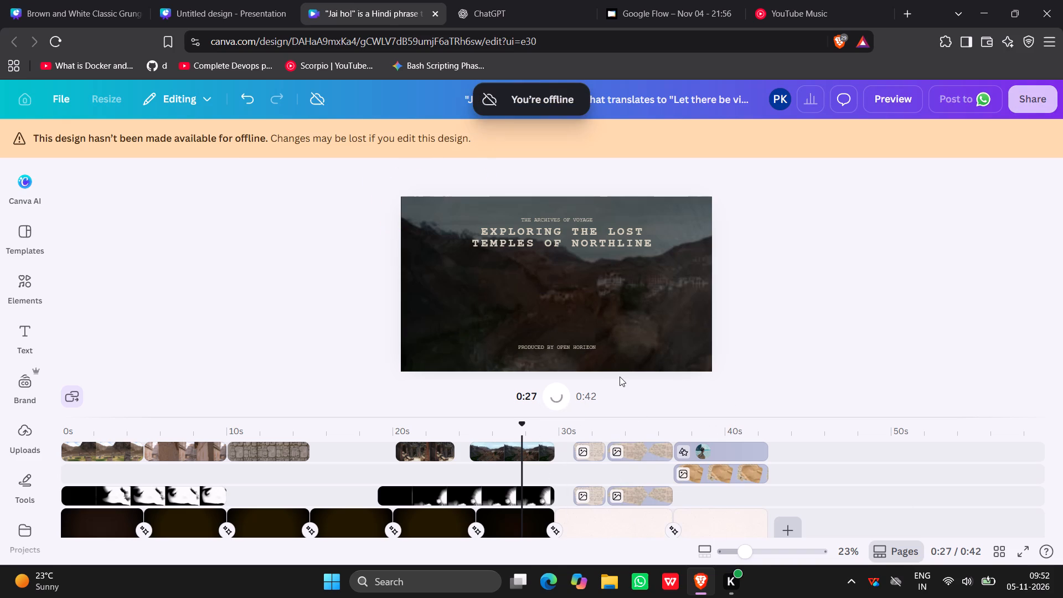
click(959, 587)
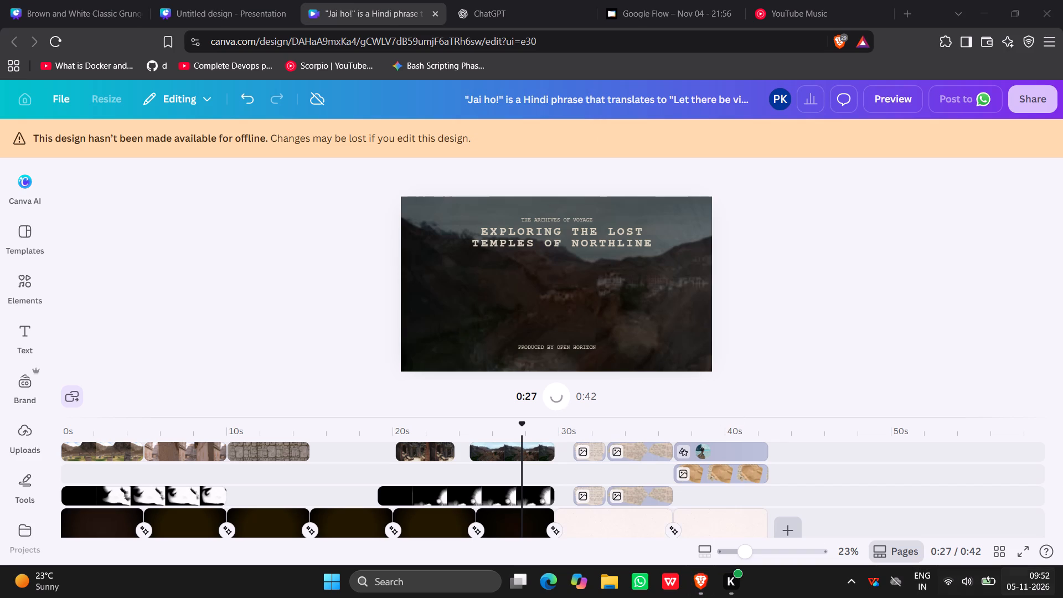
click(978, 581)
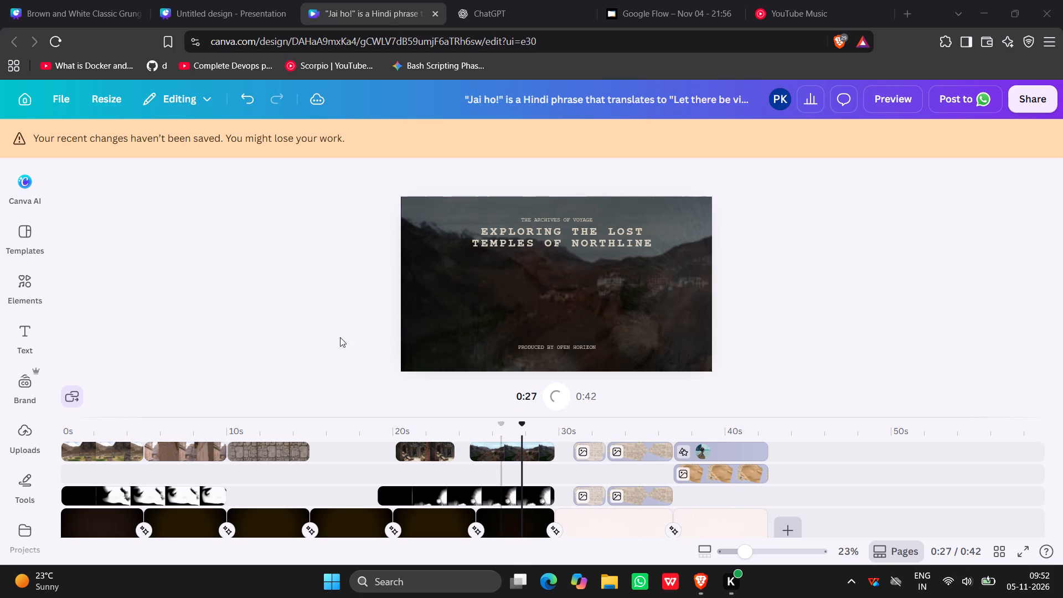
click(234, 248)
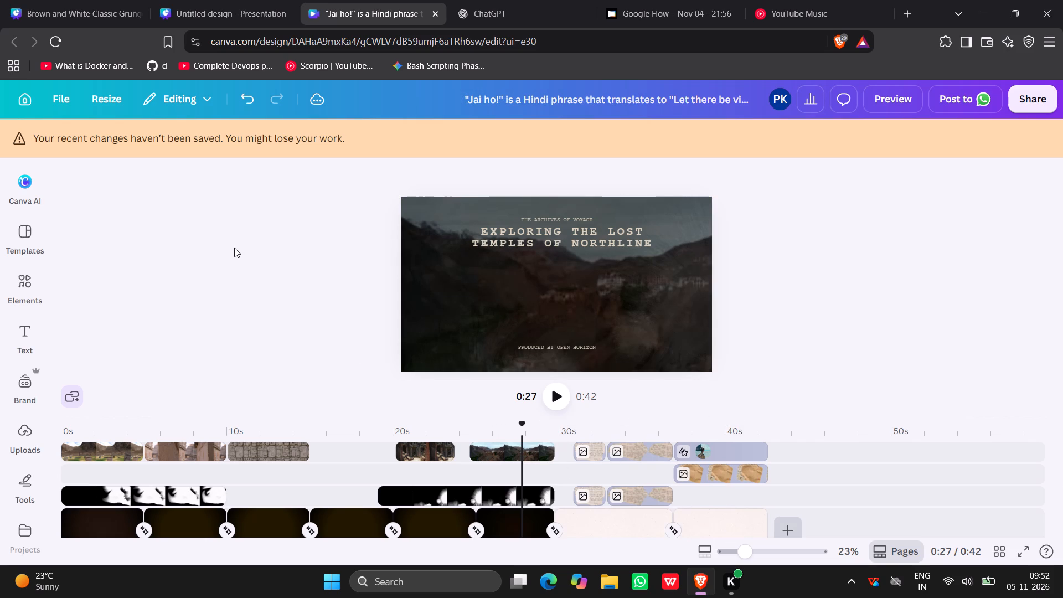
Check the design's save status and offline availability details again.
click(306, 90)
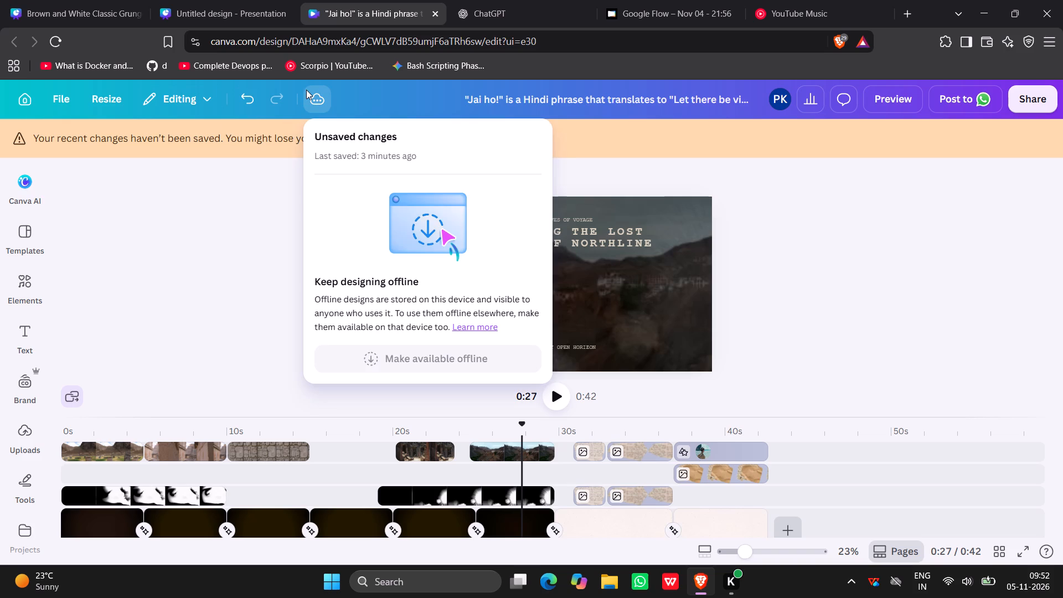
click(182, 250)
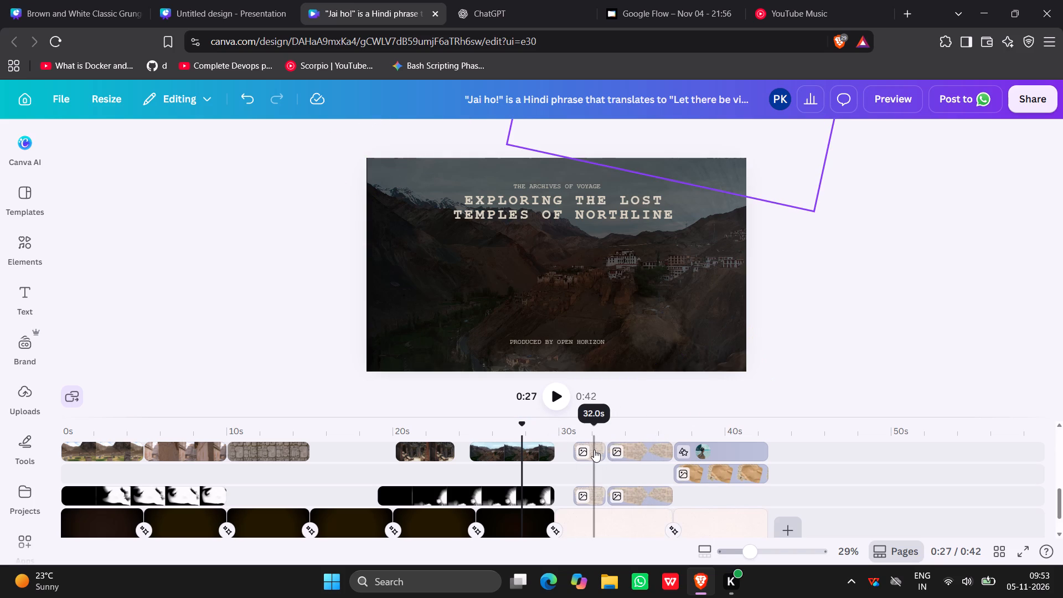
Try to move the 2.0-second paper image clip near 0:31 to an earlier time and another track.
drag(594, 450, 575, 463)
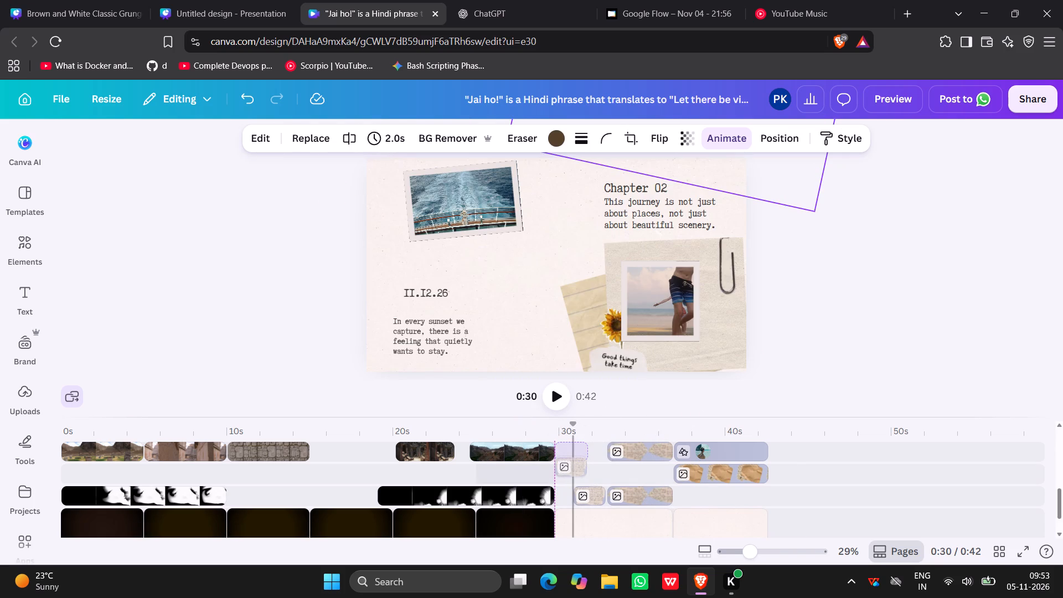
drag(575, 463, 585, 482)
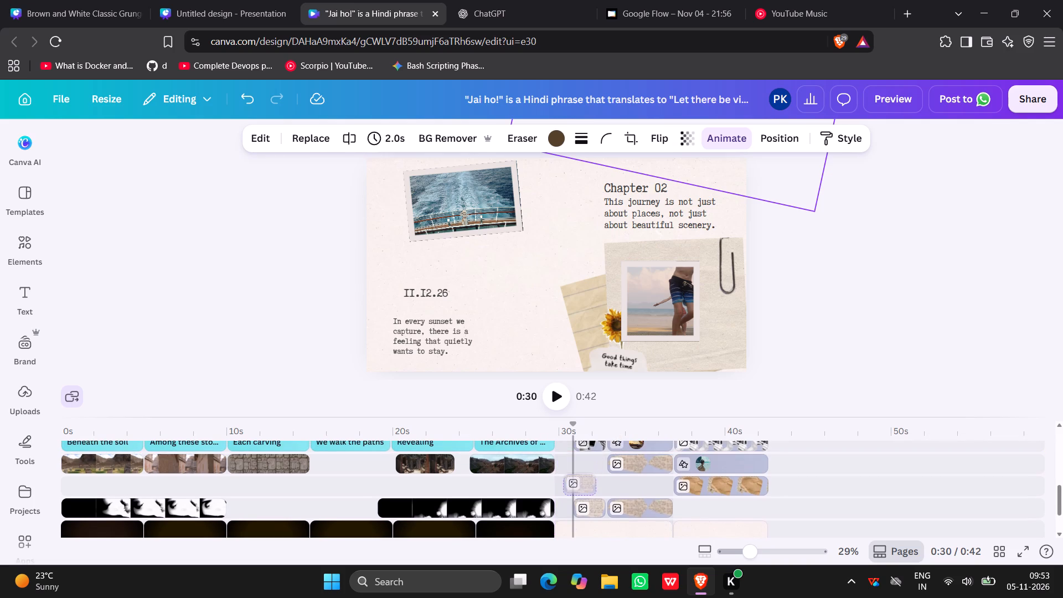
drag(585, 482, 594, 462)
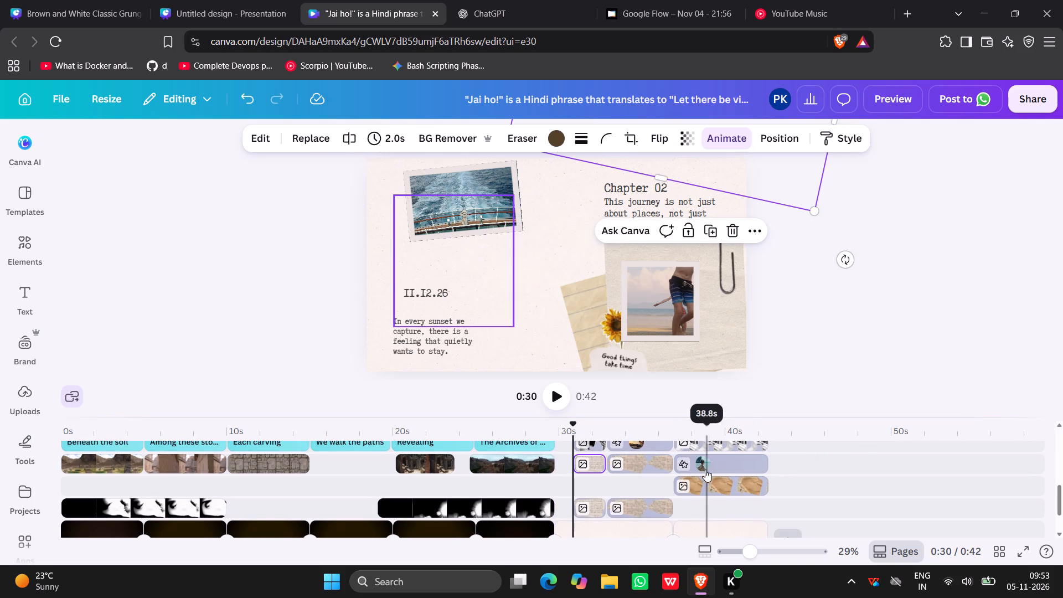
Examine the 4.0-second paper image clip at 0:35 and the "Chapter 03" page at the video's end, 0:42.
click(653, 465)
scroll(653, 465, up, 1)
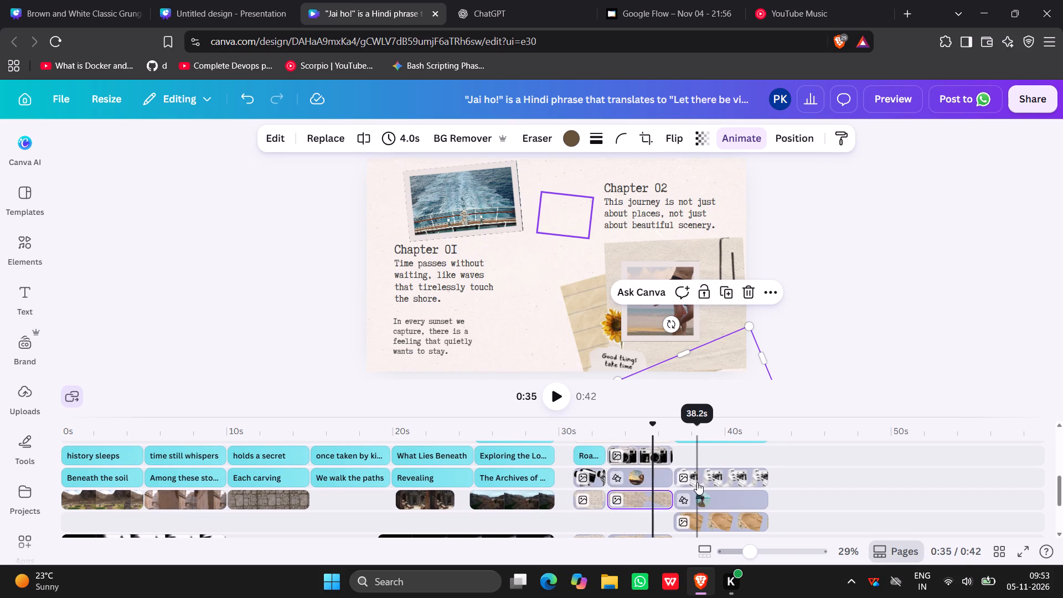
click(893, 429)
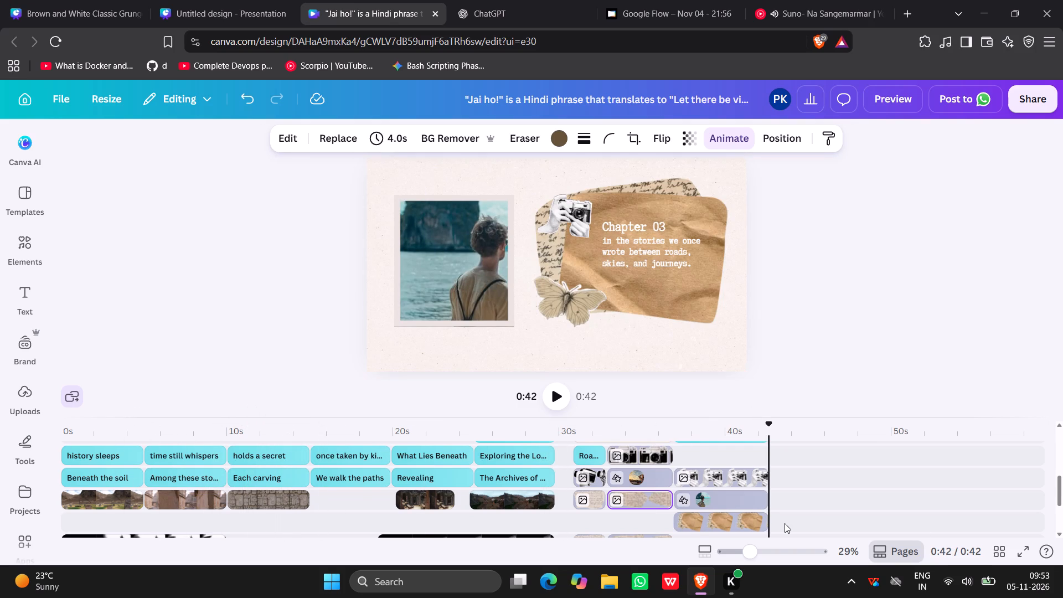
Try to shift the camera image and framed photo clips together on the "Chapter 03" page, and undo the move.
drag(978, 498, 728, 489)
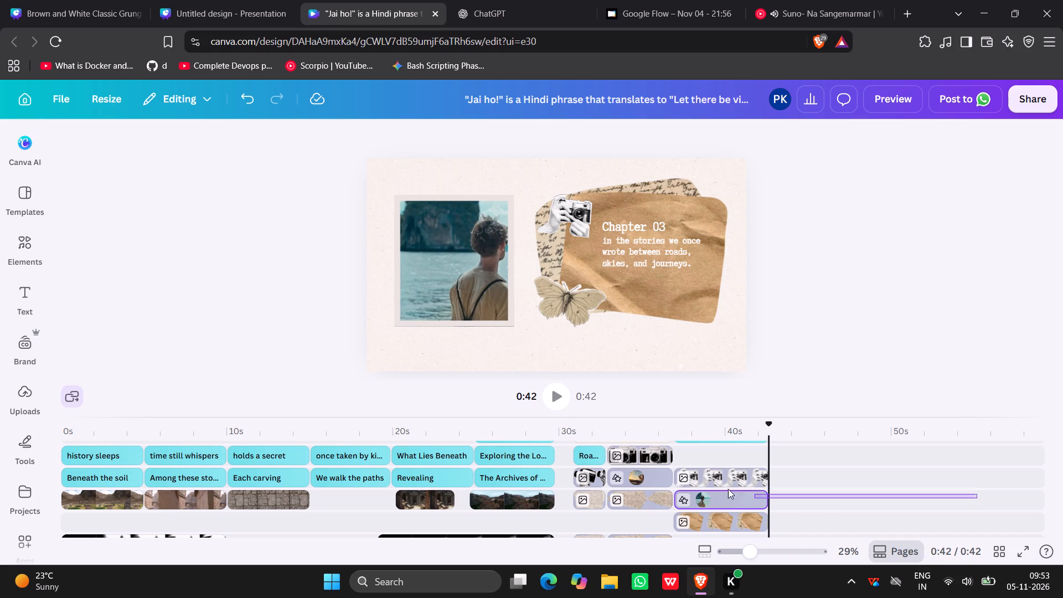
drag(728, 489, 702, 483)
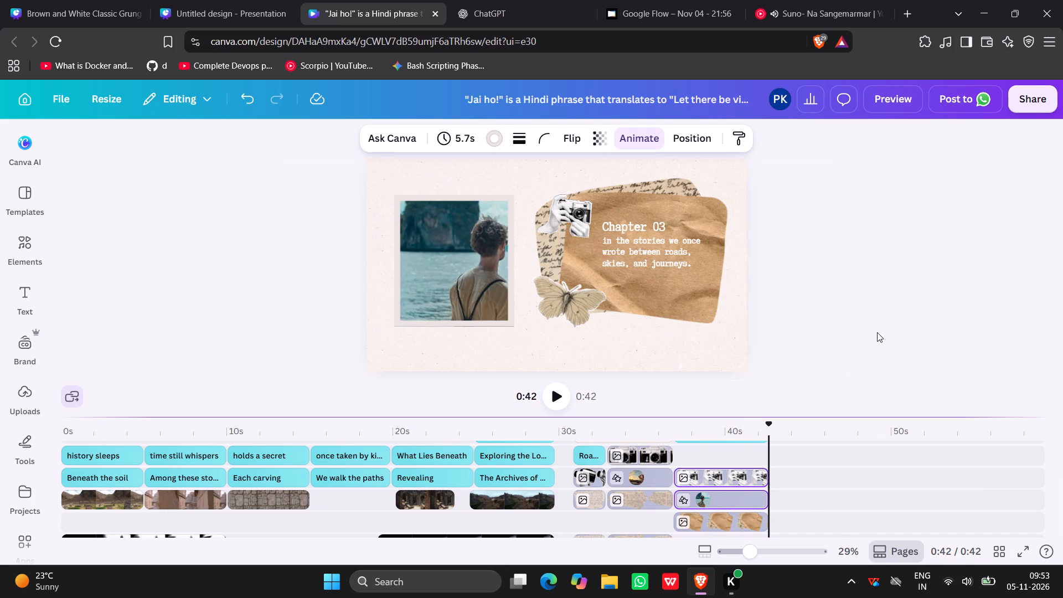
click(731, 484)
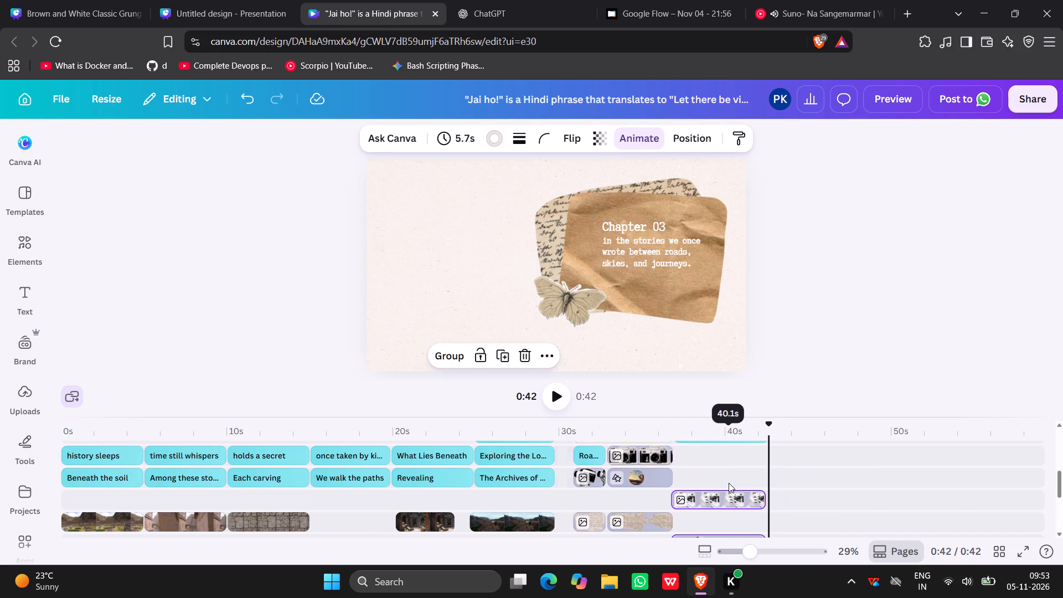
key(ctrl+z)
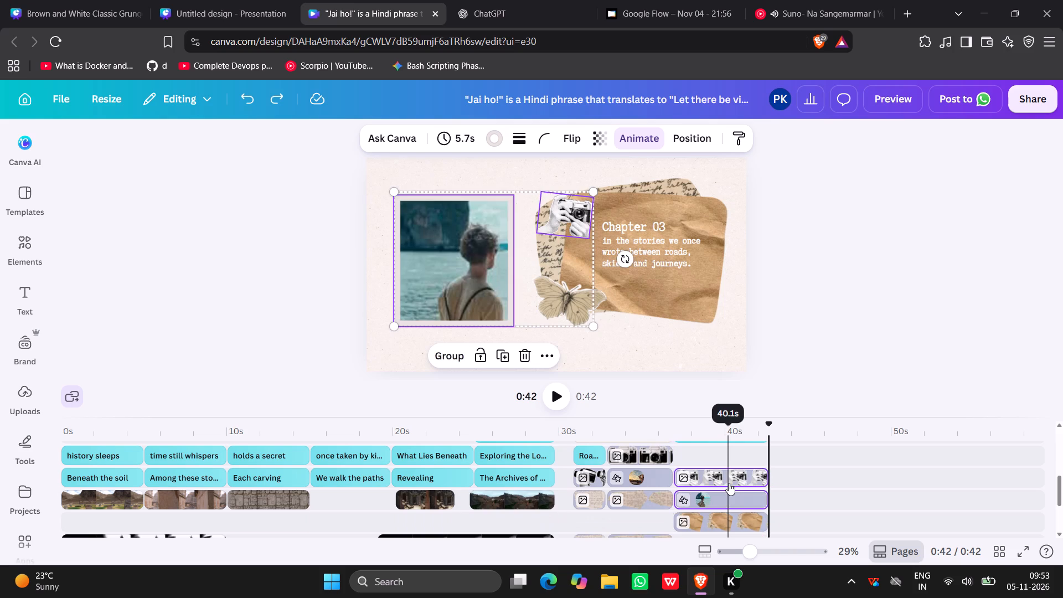
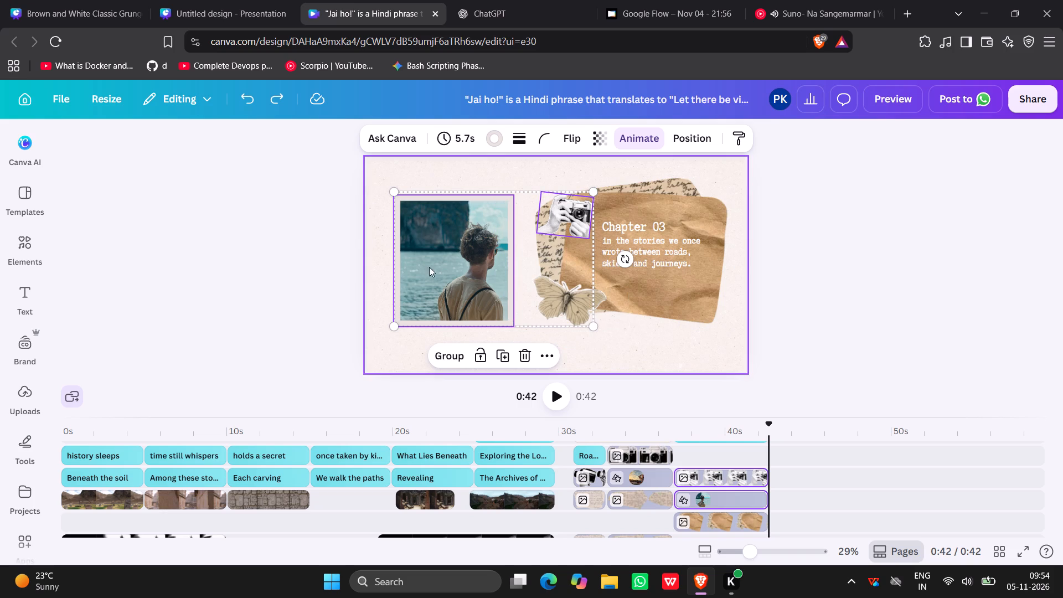
Shift the selected camera image and framed photo together toward the left edge of the "Chapter 03" page.
drag(525, 277, 500, 279)
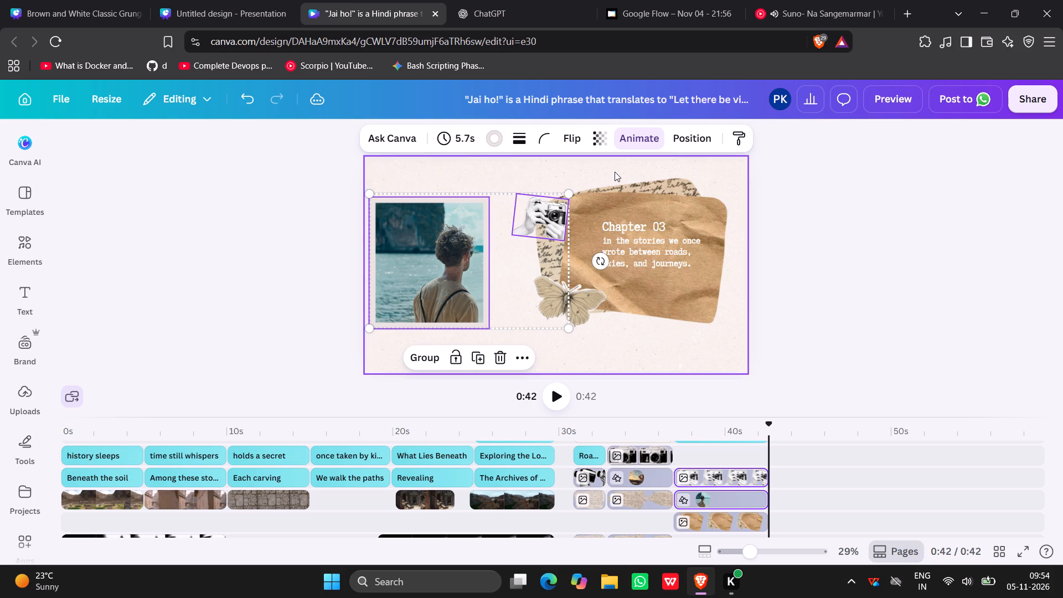
Select the "Chapter 03" text and the brown paper collage together and shift them toward the page's right edge.
drag(615, 171, 610, 237)
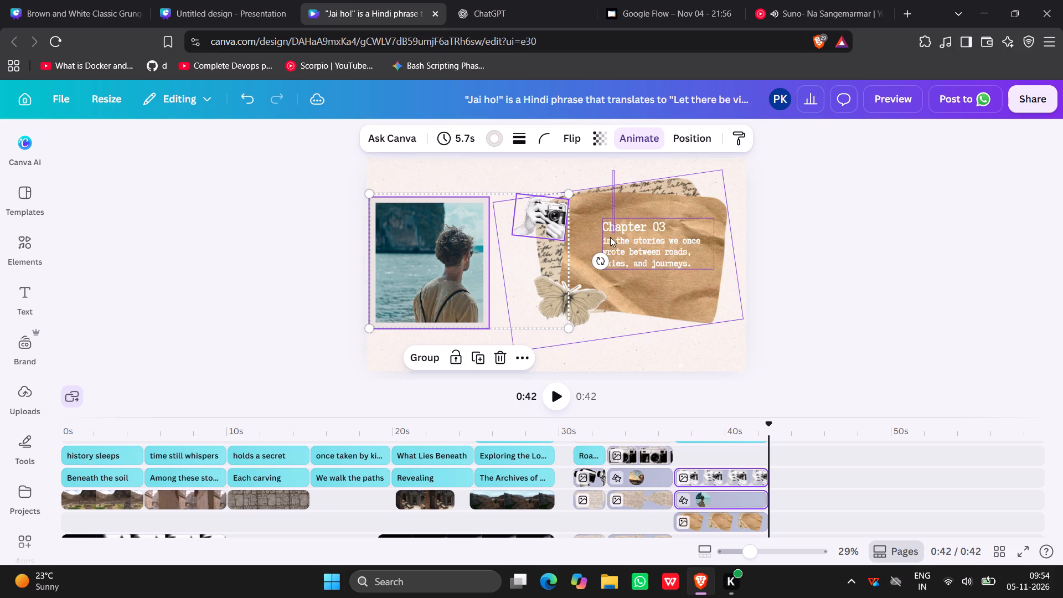
drag(610, 237, 600, 273)
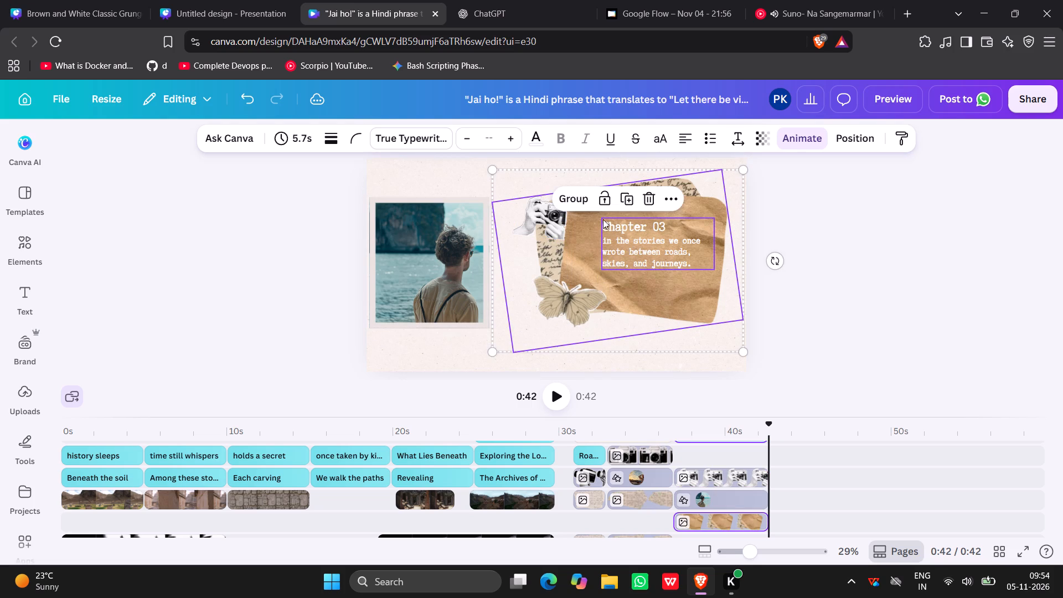
click(584, 158)
click(584, 158)
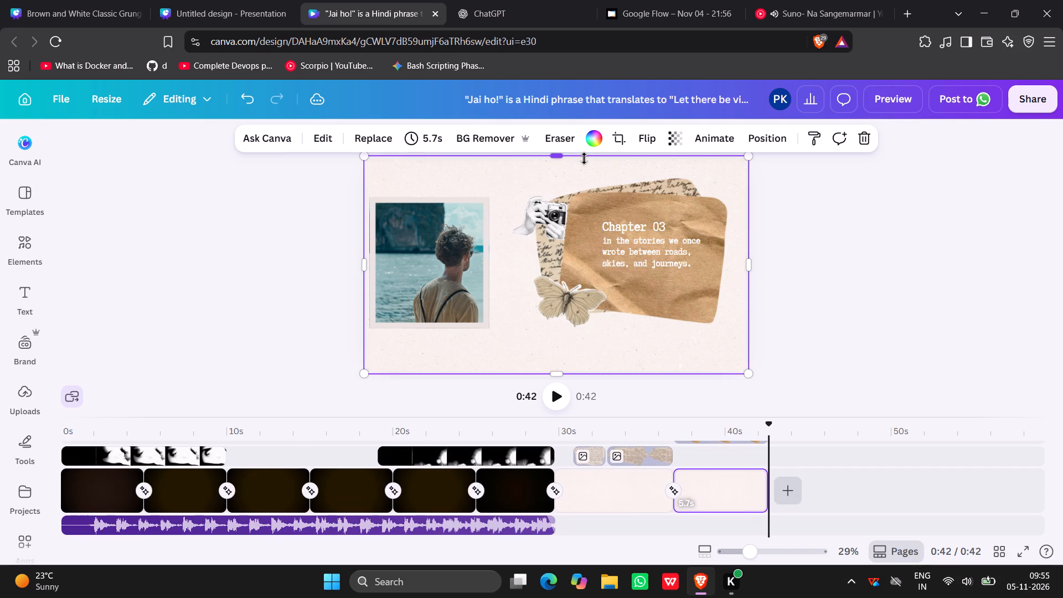
drag(579, 173, 566, 332)
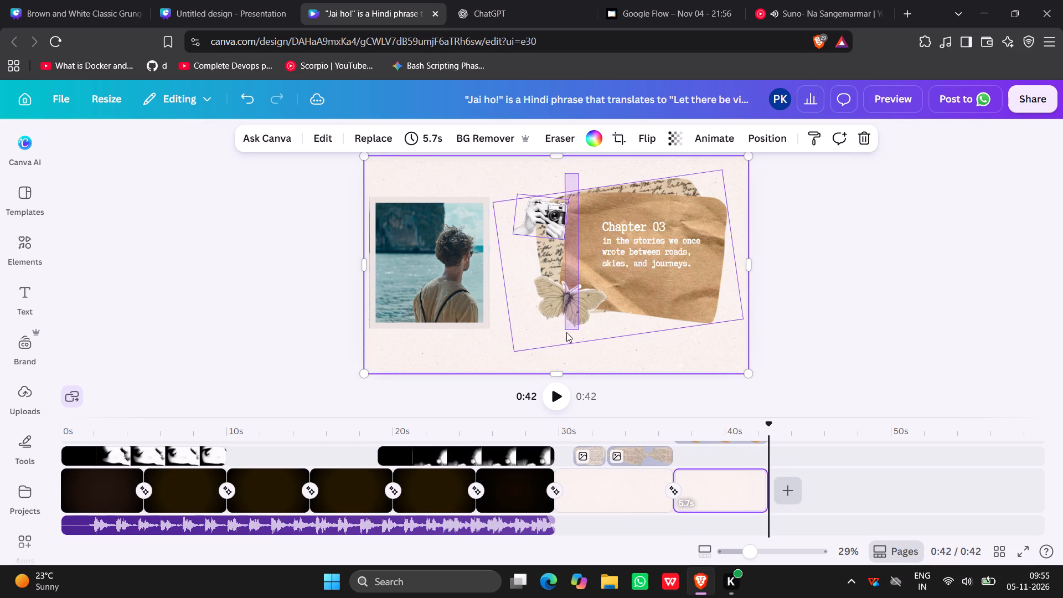
drag(566, 332, 605, 352)
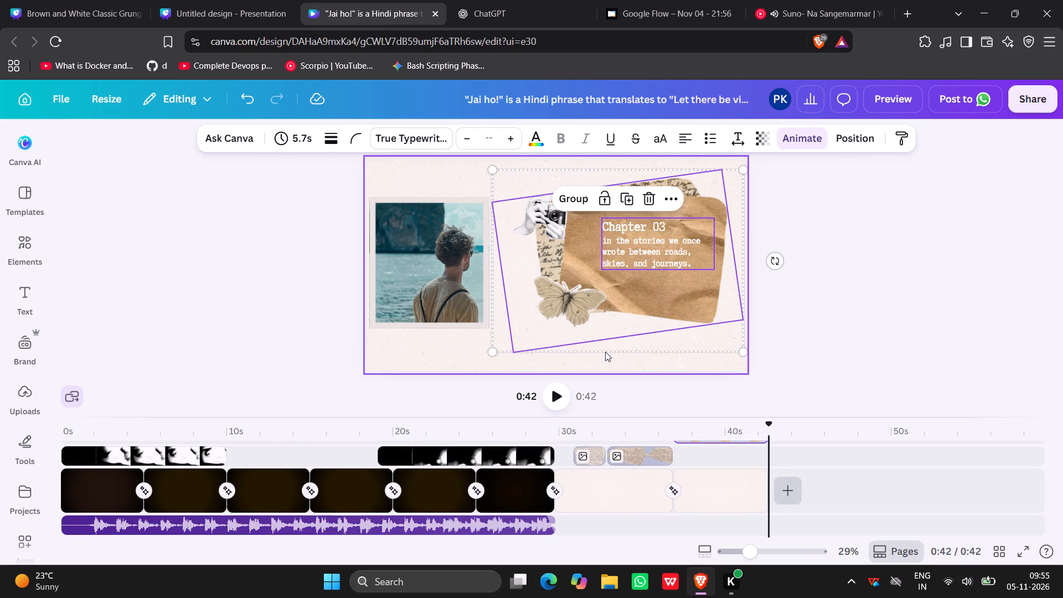
drag(649, 308, 671, 312)
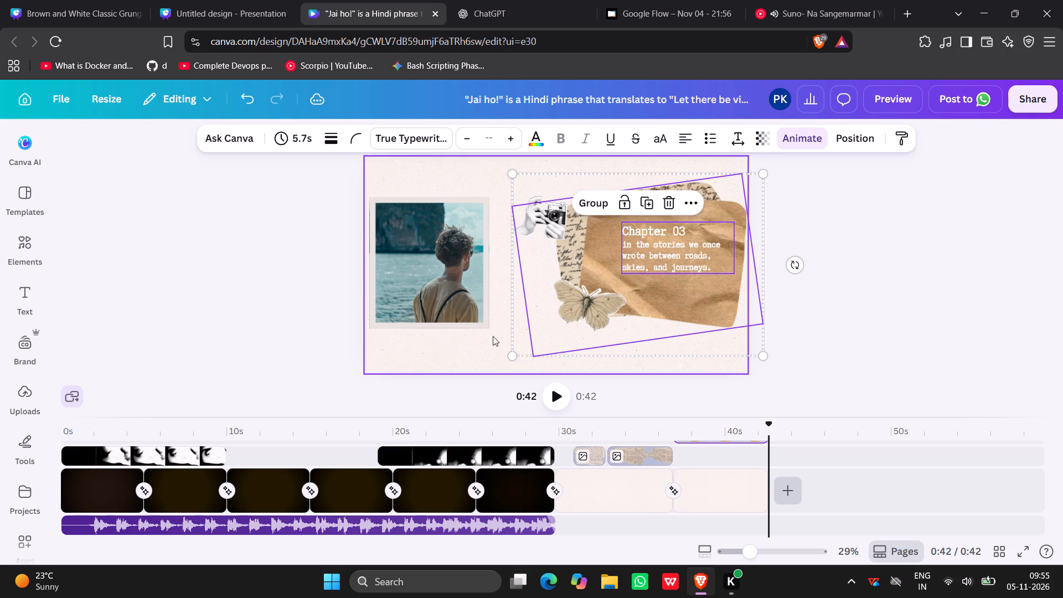
Move the "The Archives of Voyage" line and the "Exploring the Lost Temples of Northline" title slightly higher on the page at 0:27.
click(513, 509)
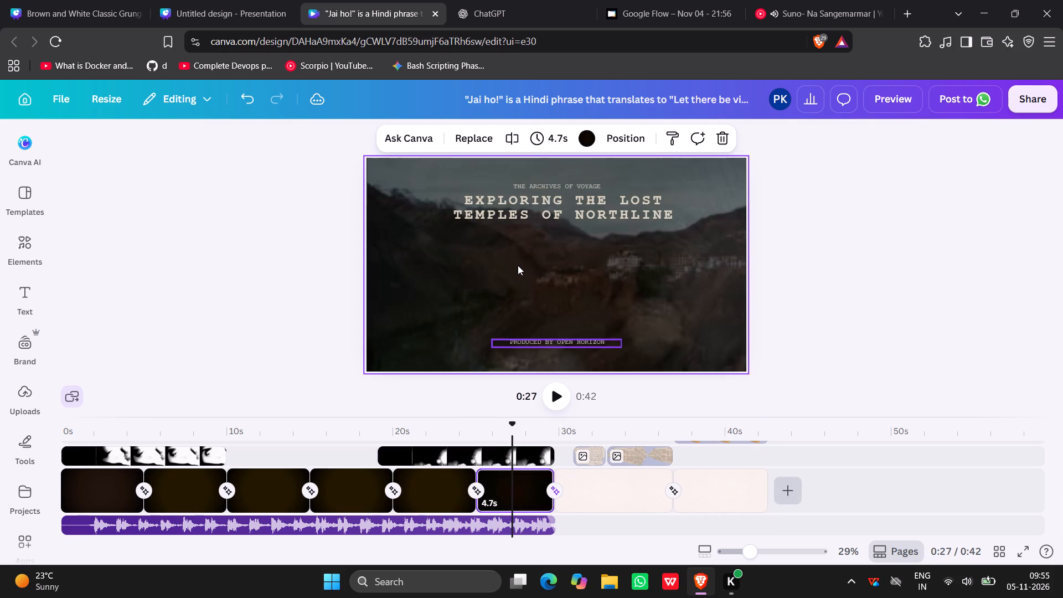
click(491, 208)
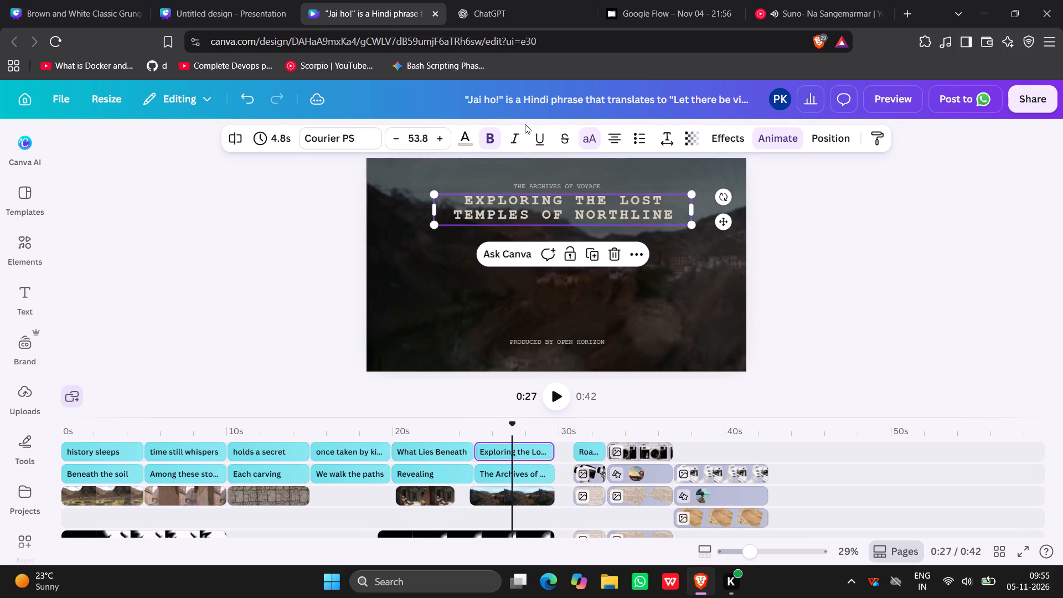
double_click(545, 181)
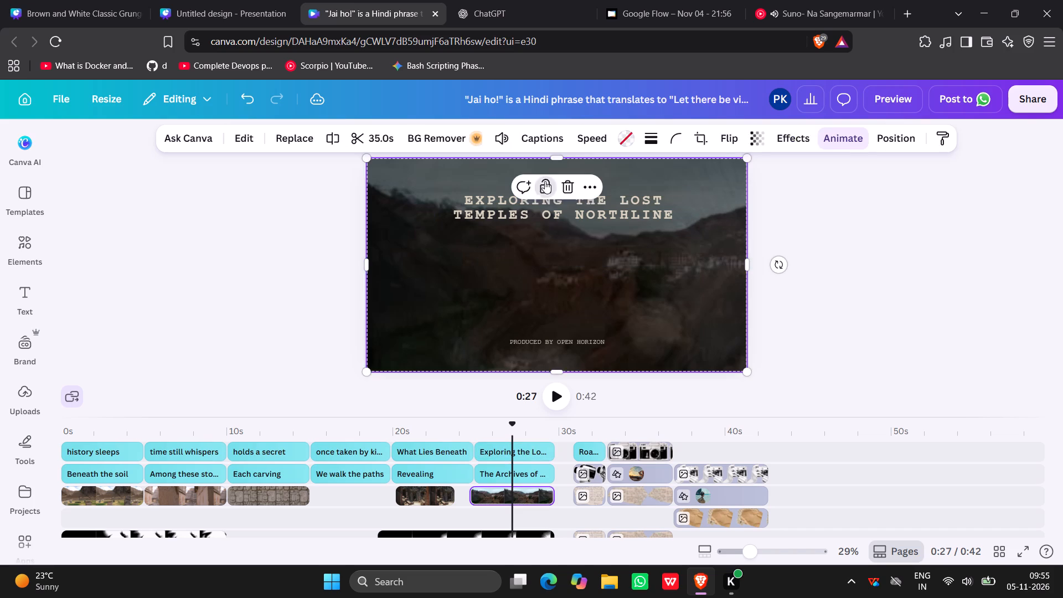
click(545, 181)
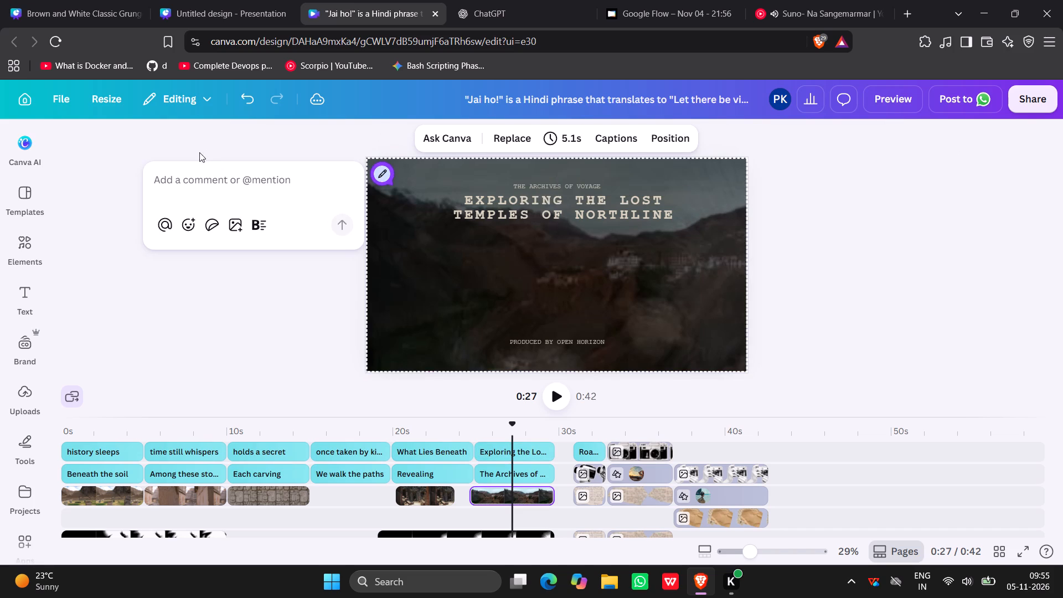
click(228, 306)
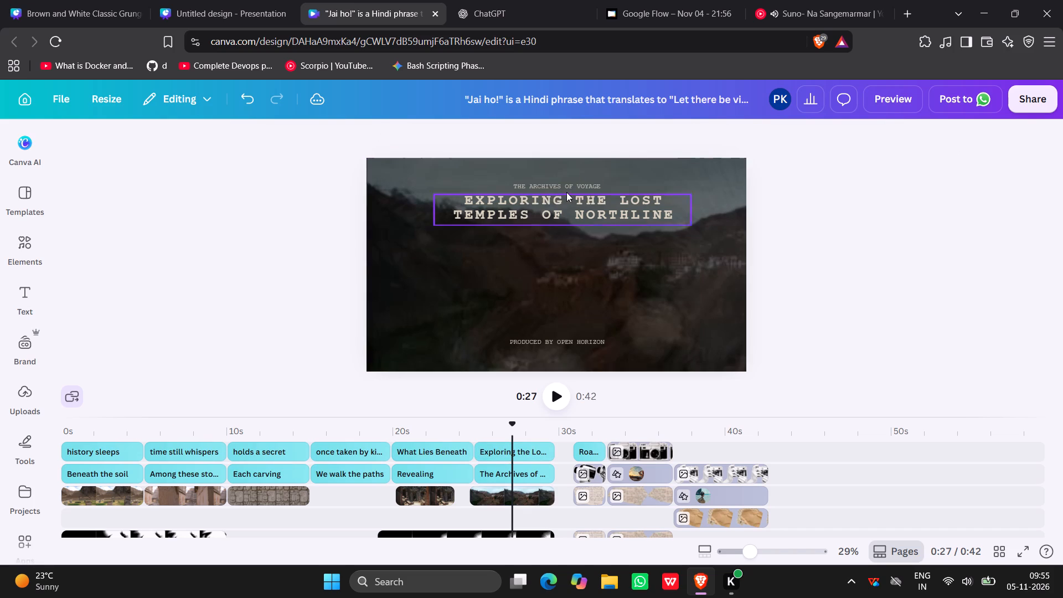
drag(564, 182, 567, 173)
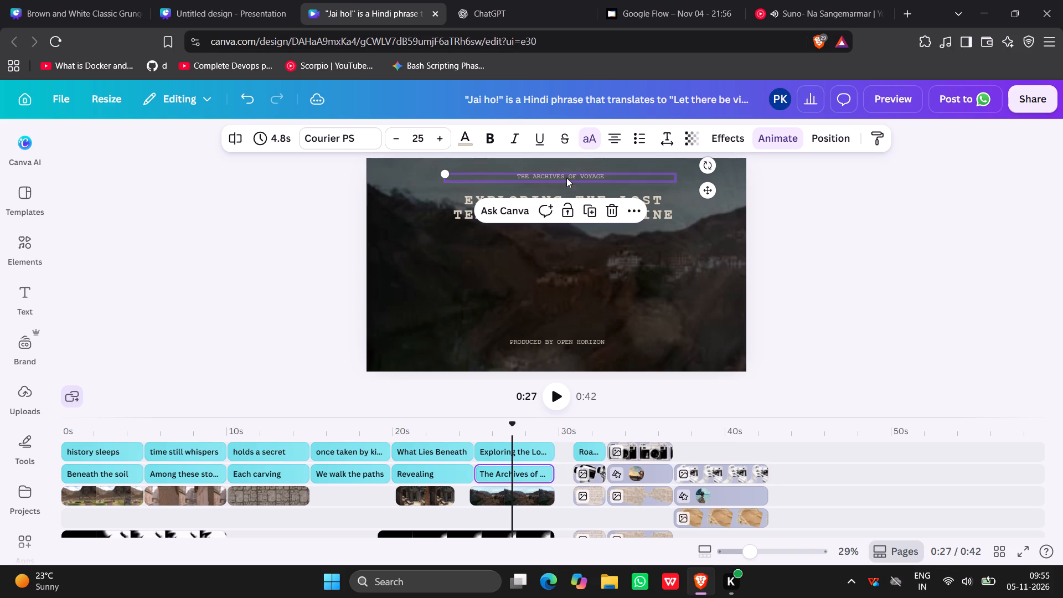
click(688, 234)
drag(656, 208, 651, 198)
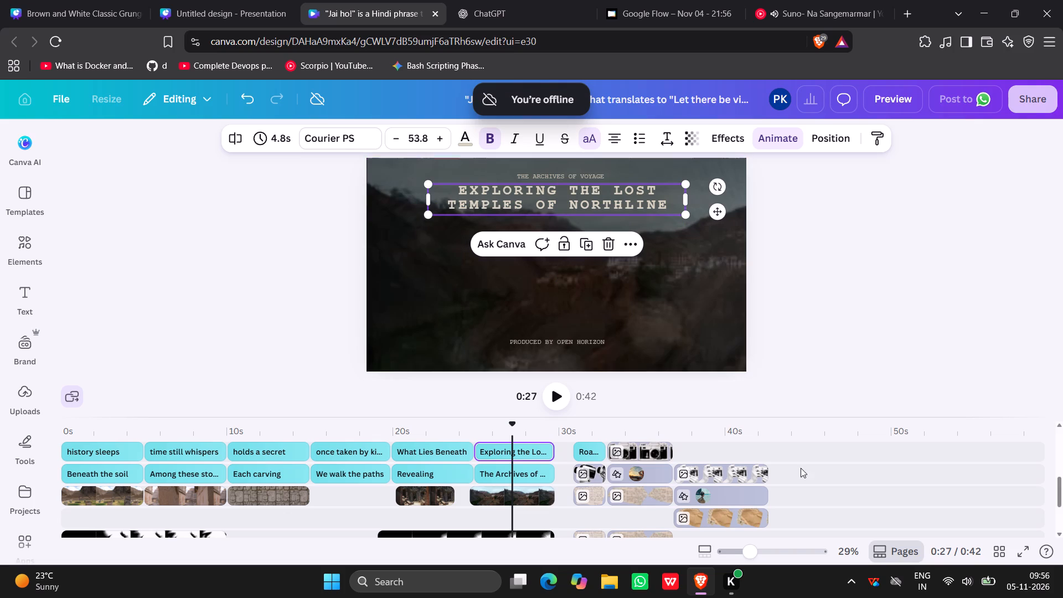
Try to play the video from 0:27, and return the design to editing mode.
click(556, 396)
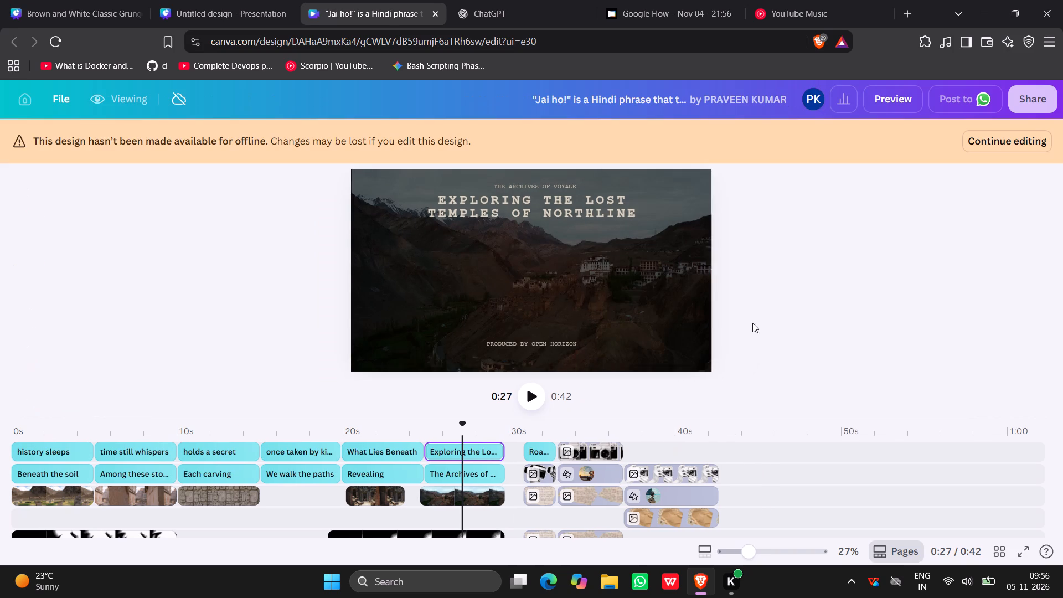
click(529, 389)
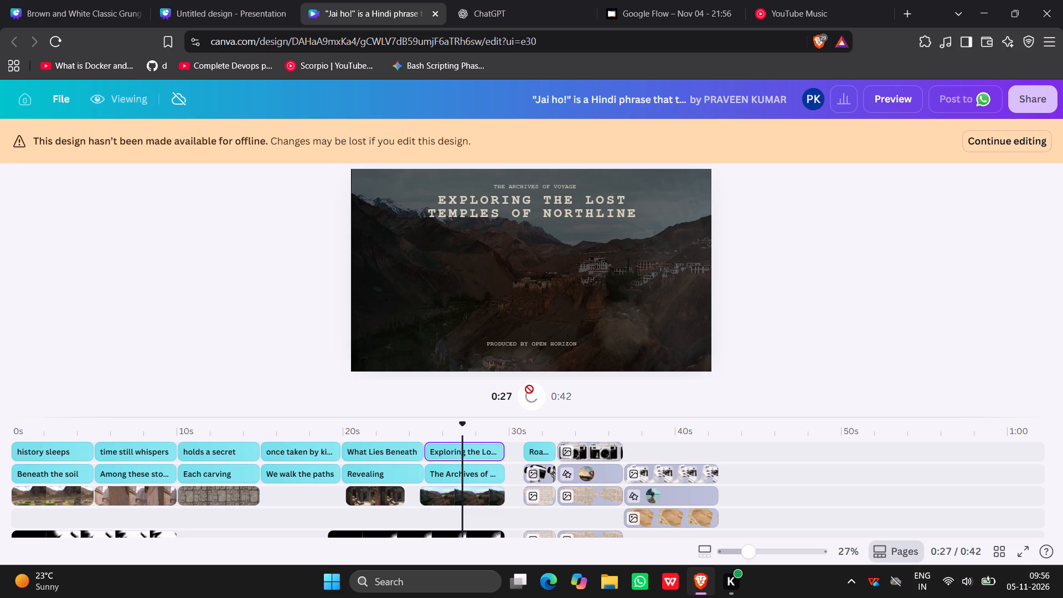
click(776, 329)
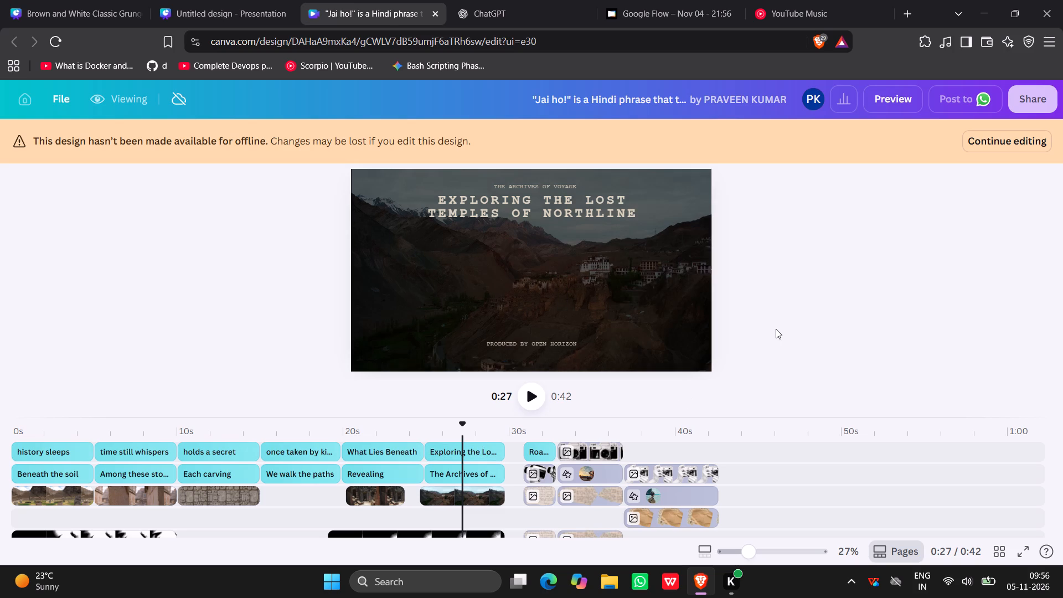
click(991, 146)
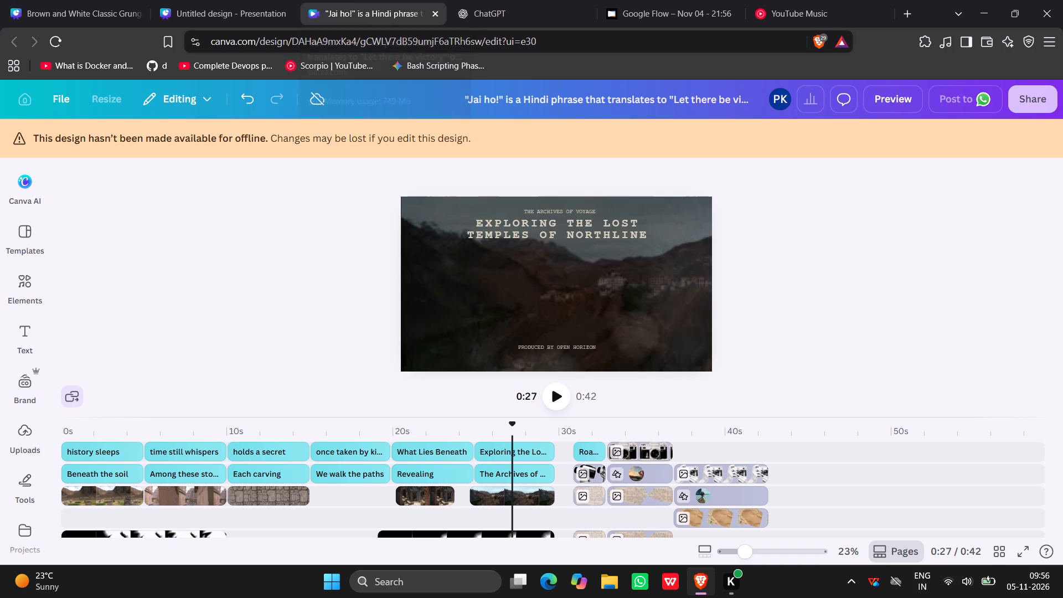
Check the design's save status.
click(311, 100)
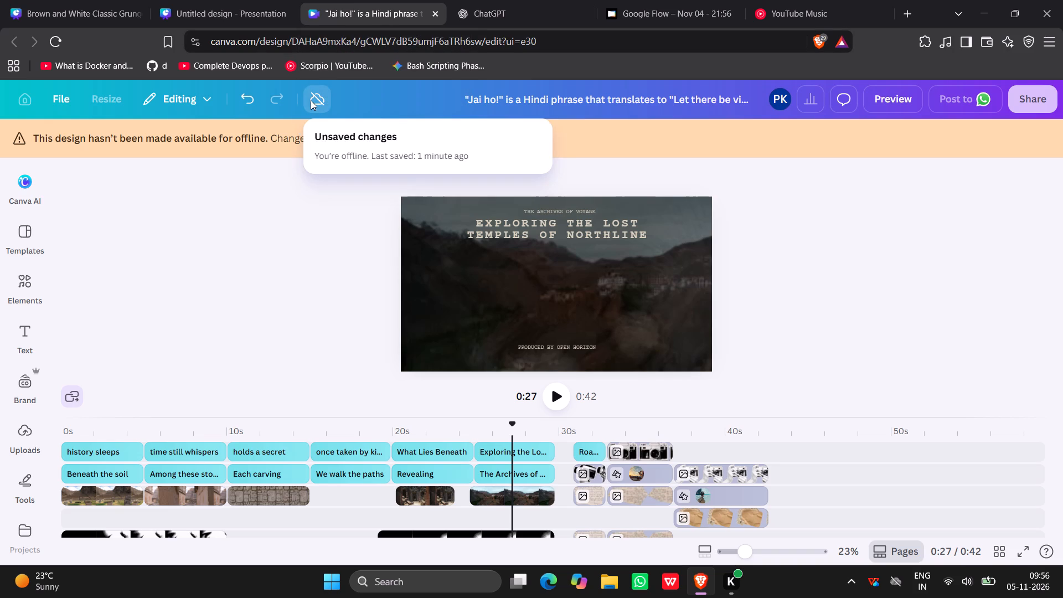
click(242, 205)
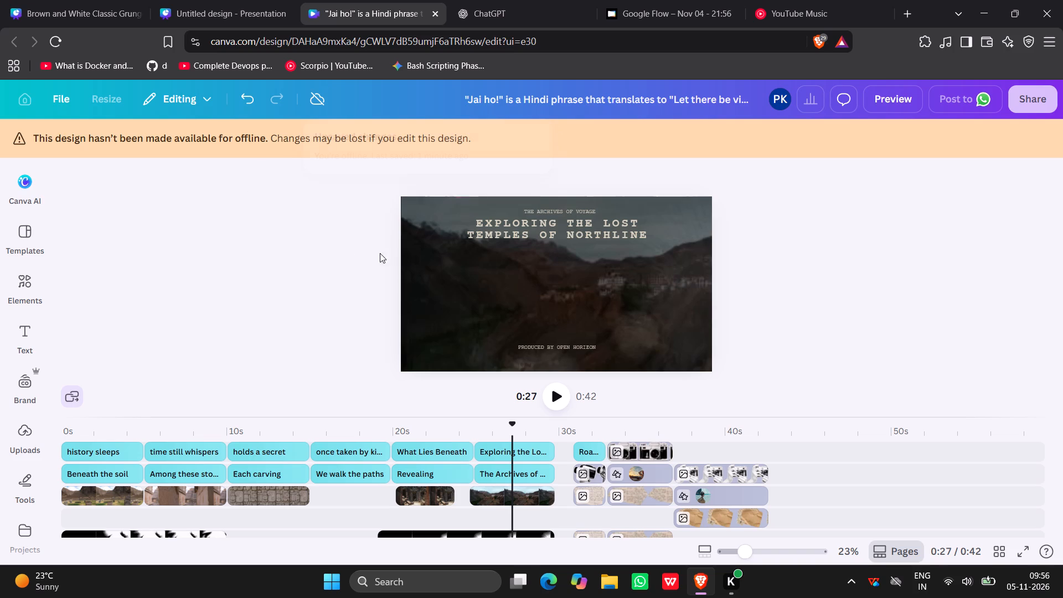
click(757, 302)
Move the 4.0-second framed clip at 0:34 off the right edge of the "Chapter 02" page.
click(641, 472)
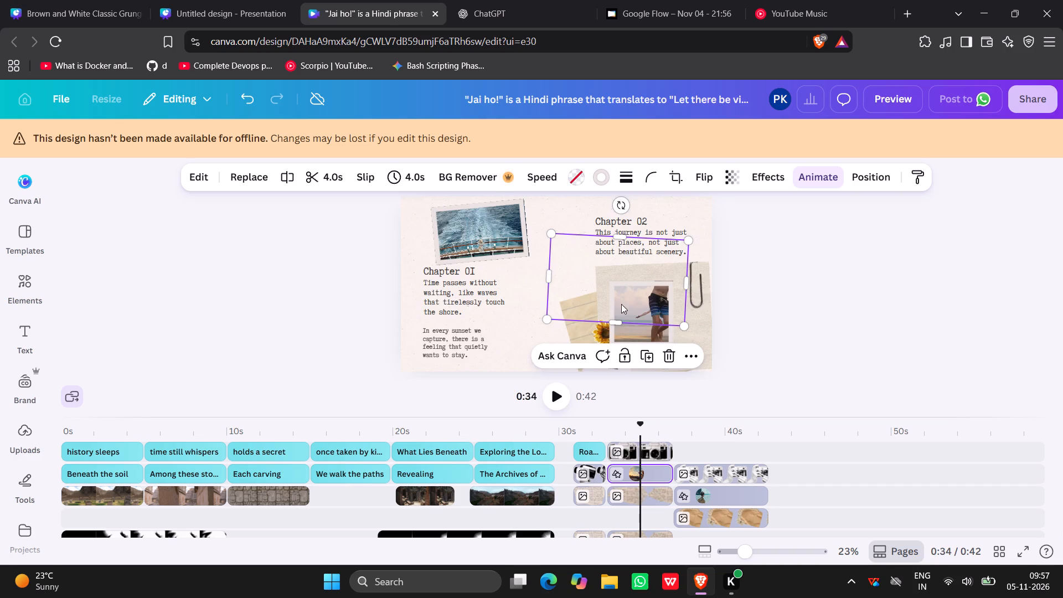
drag(578, 246, 736, 243)
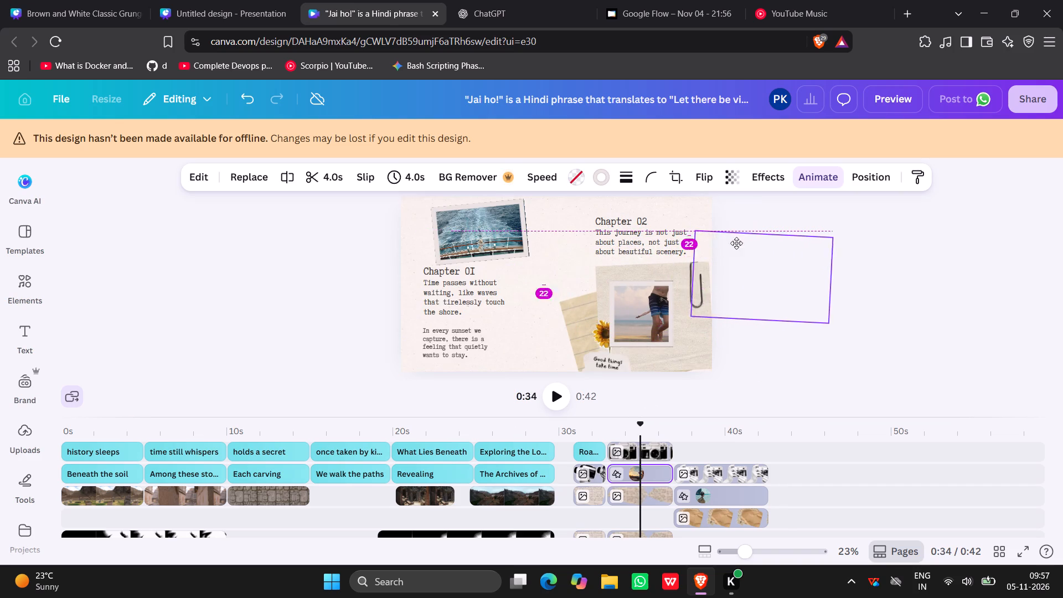
drag(736, 243, 794, 251)
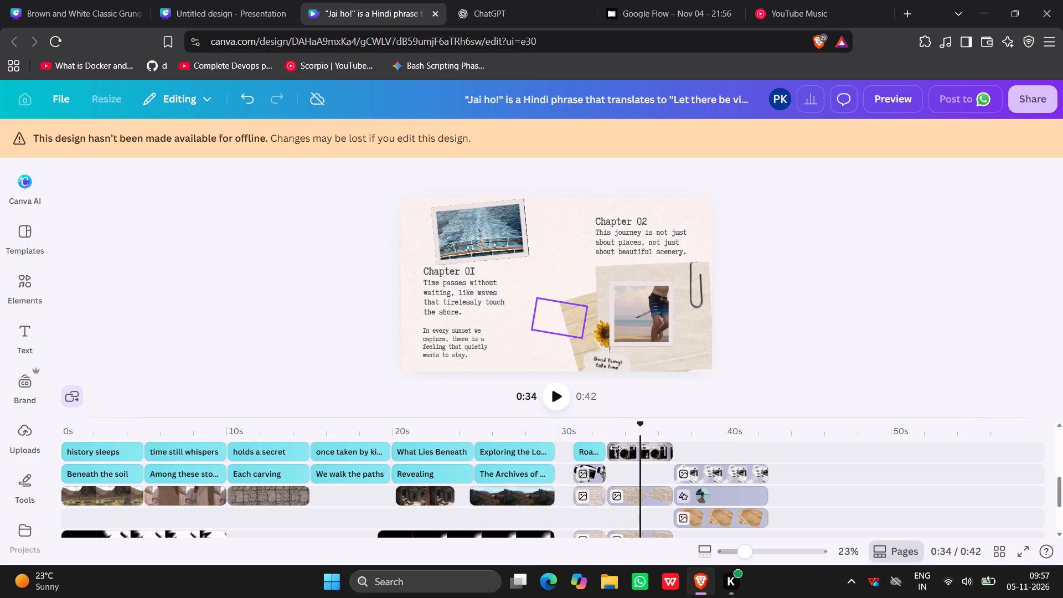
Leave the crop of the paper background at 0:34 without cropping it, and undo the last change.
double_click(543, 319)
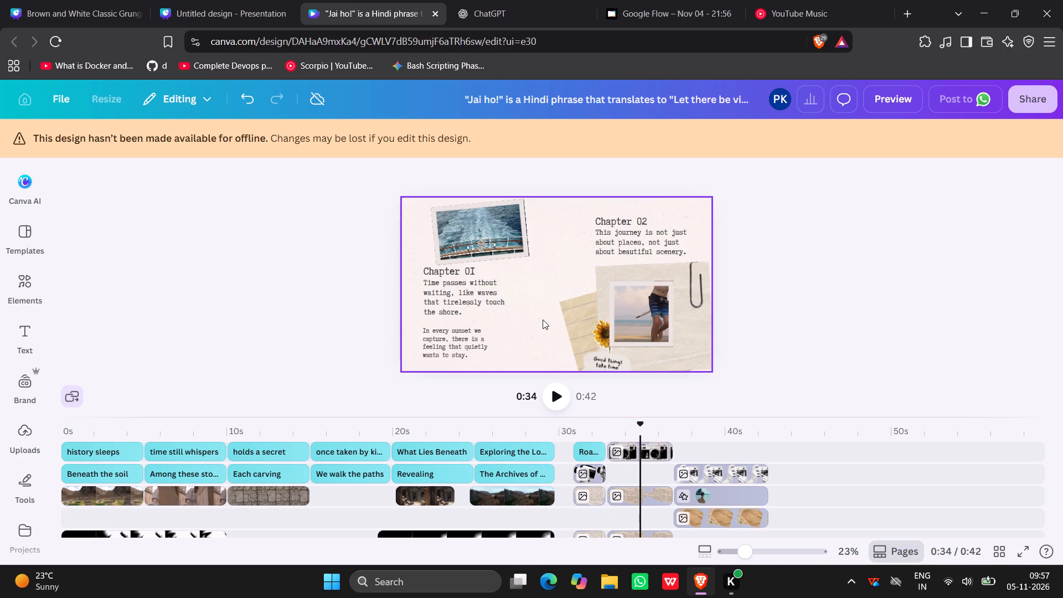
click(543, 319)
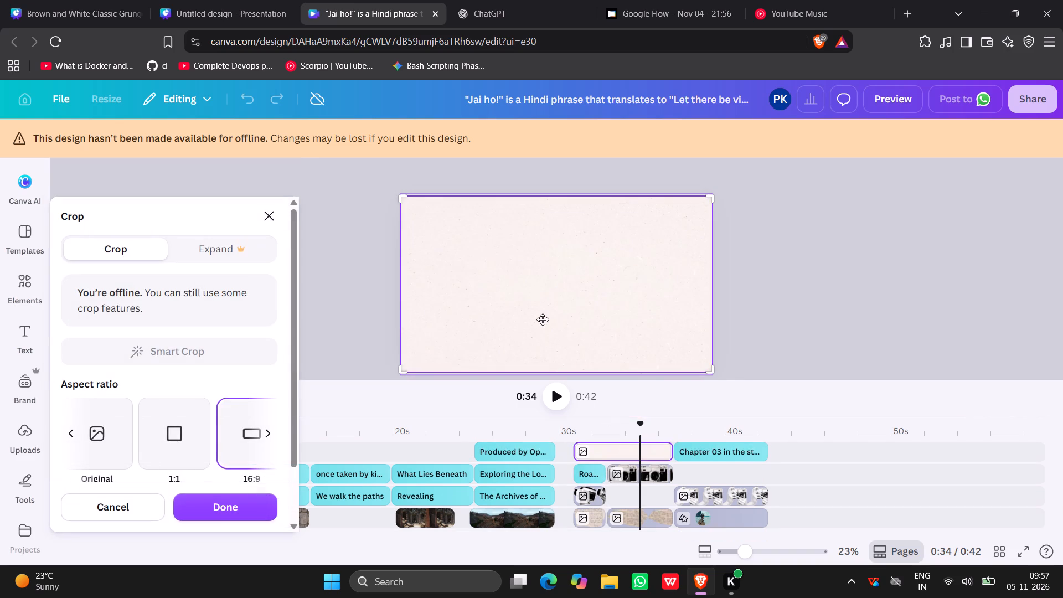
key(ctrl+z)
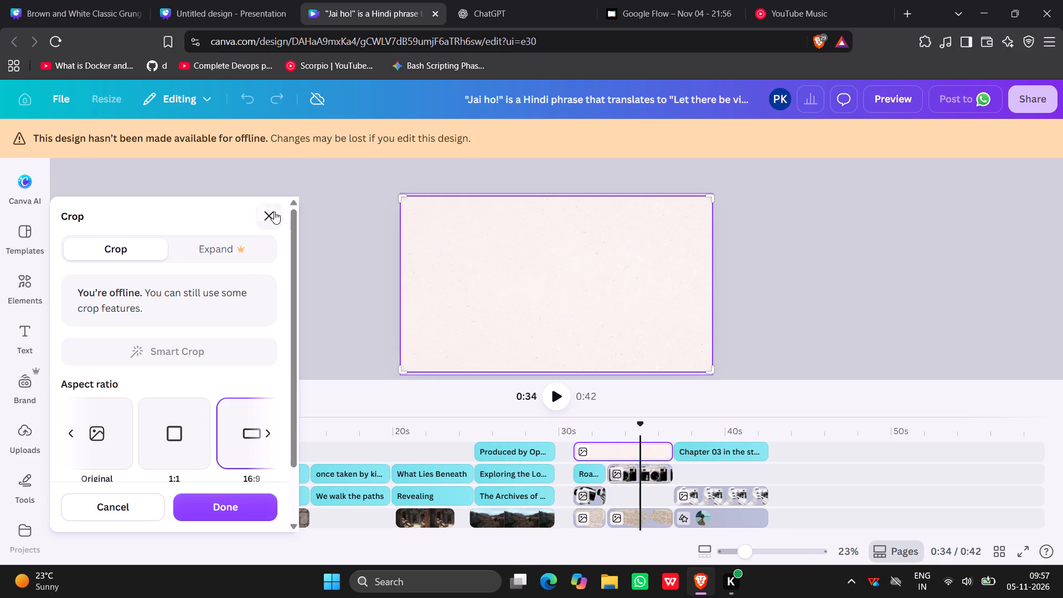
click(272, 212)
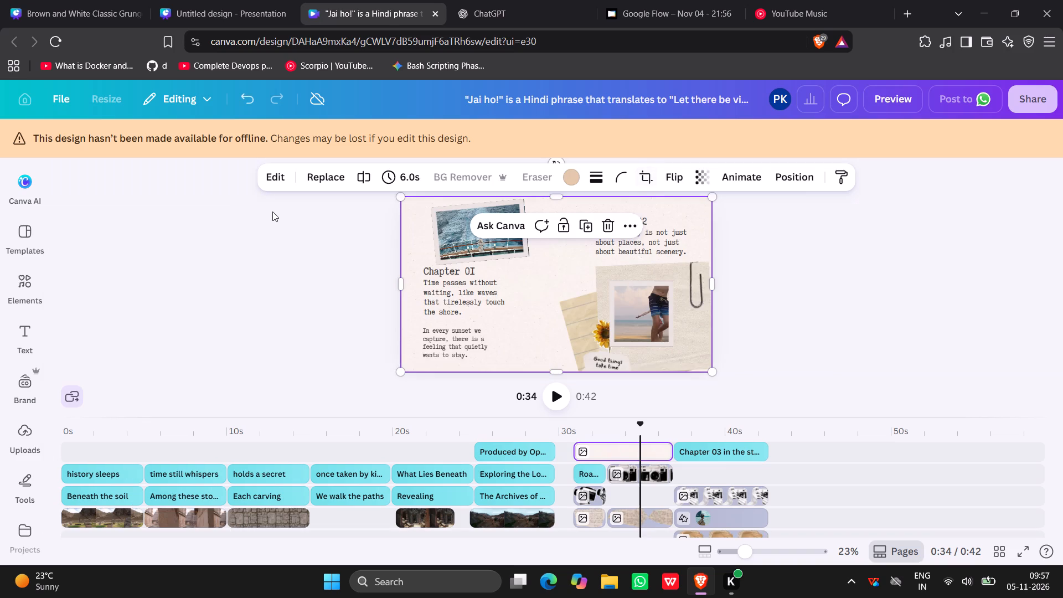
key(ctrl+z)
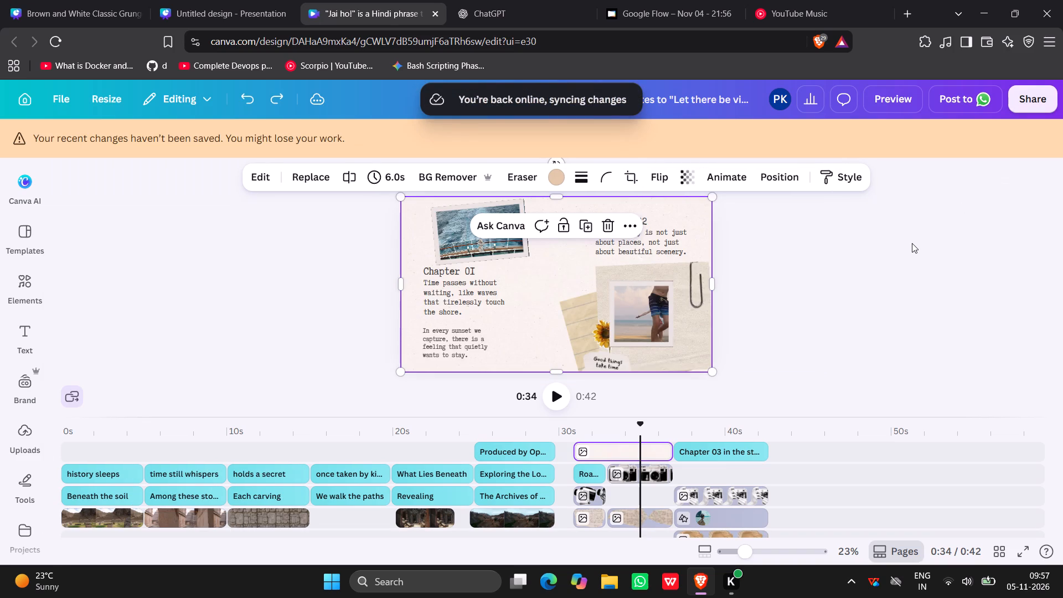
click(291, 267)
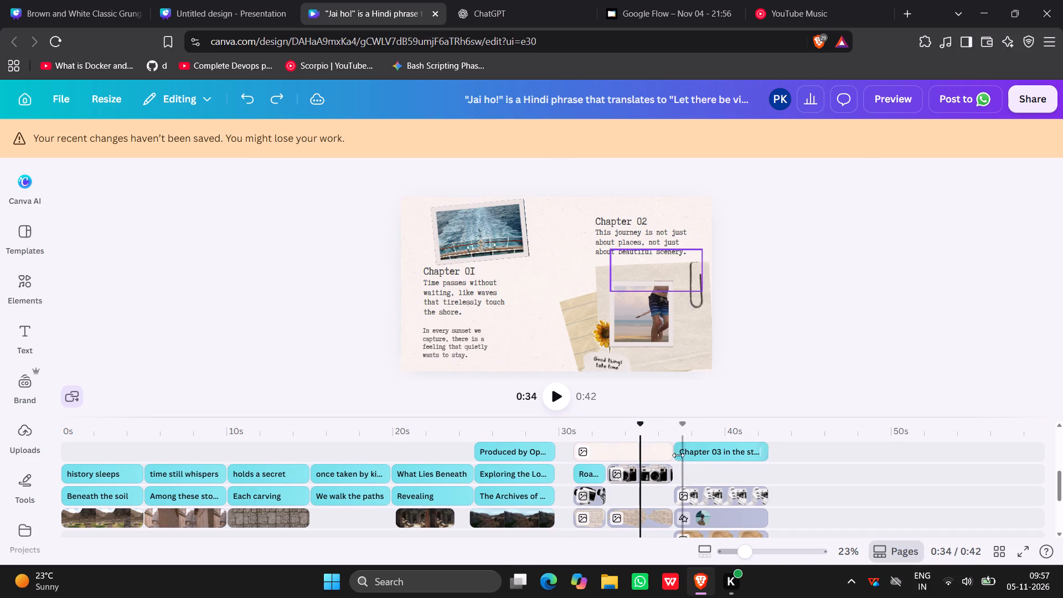
Shift the 5.7-second camera image clip on the "Chapter 03" page slightly earlier on its track.
click(653, 467)
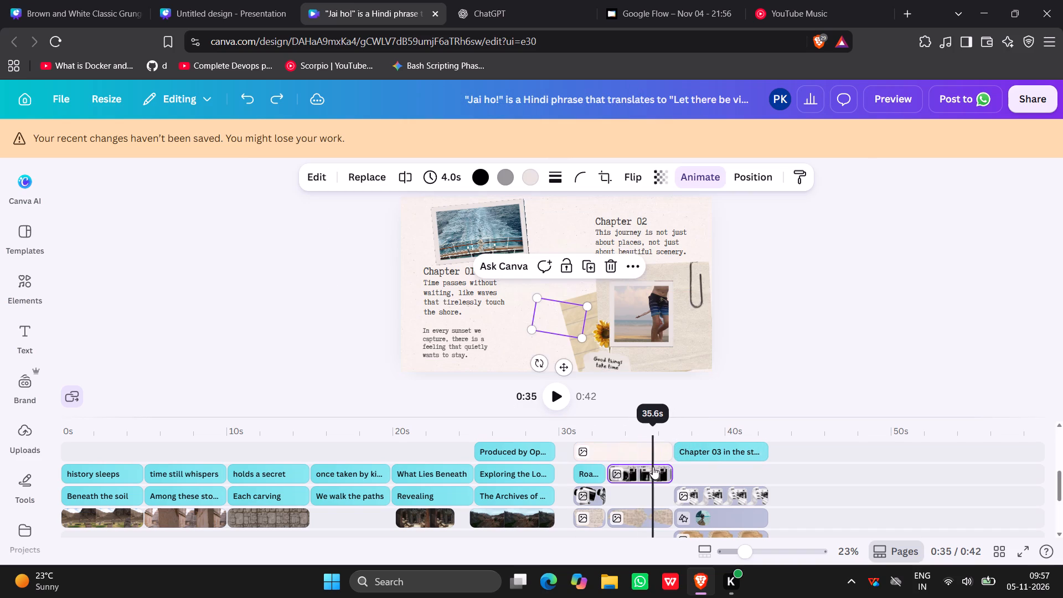
click(690, 495)
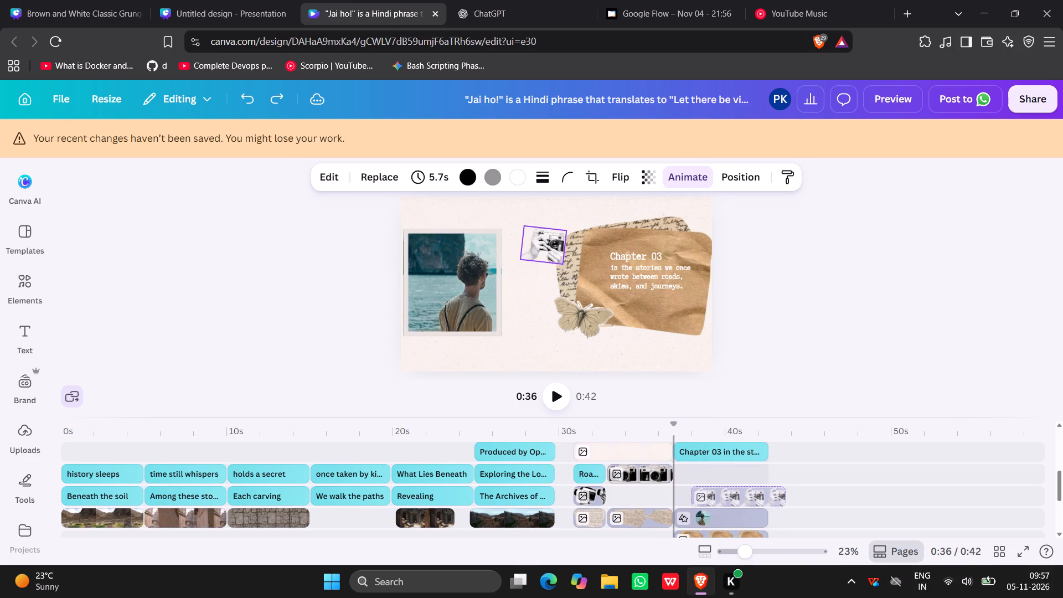
click(708, 491)
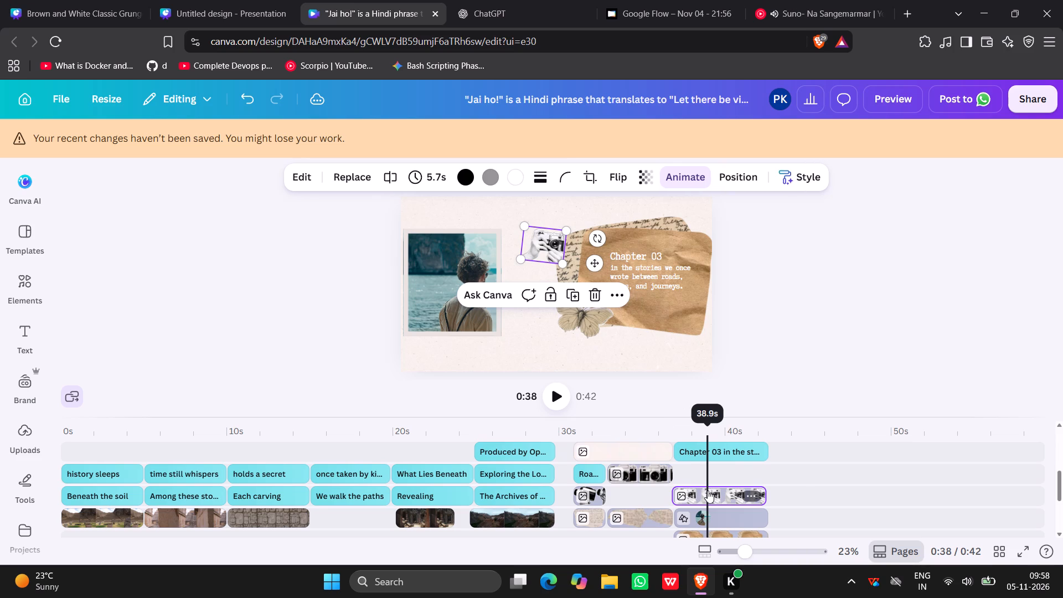
click(711, 495)
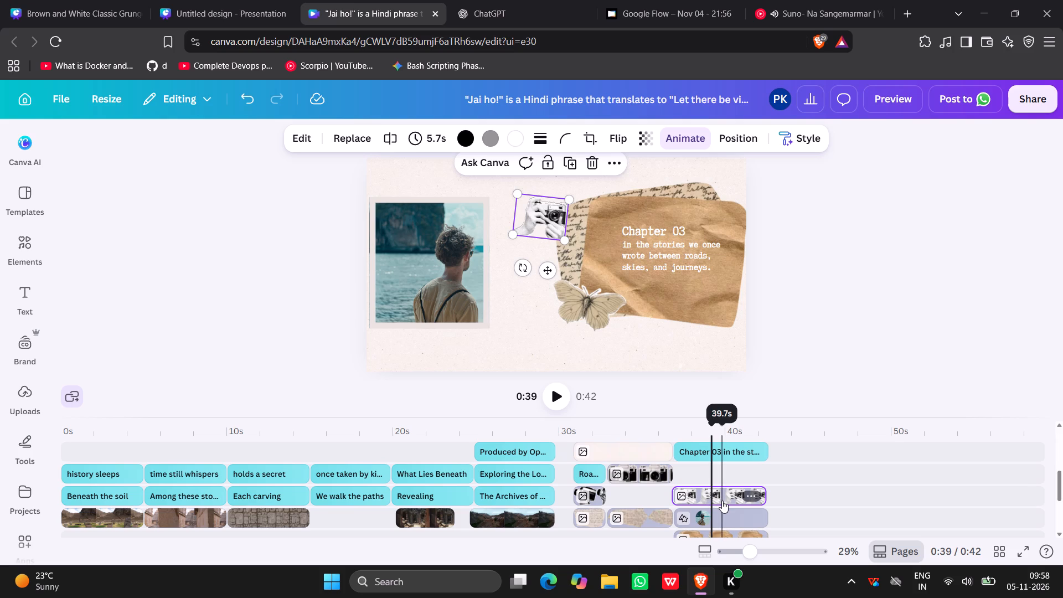
click(737, 501)
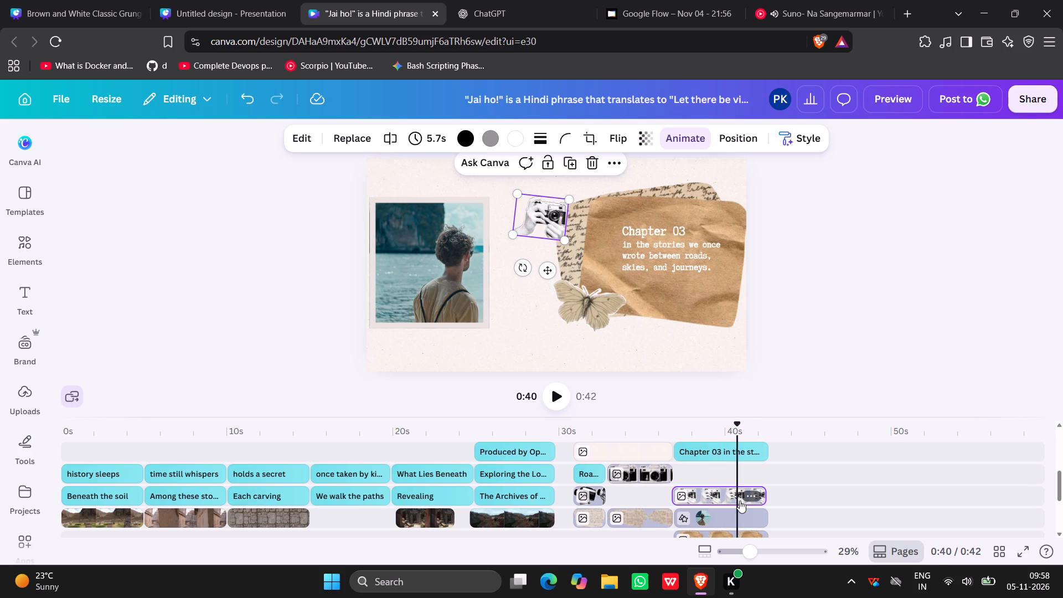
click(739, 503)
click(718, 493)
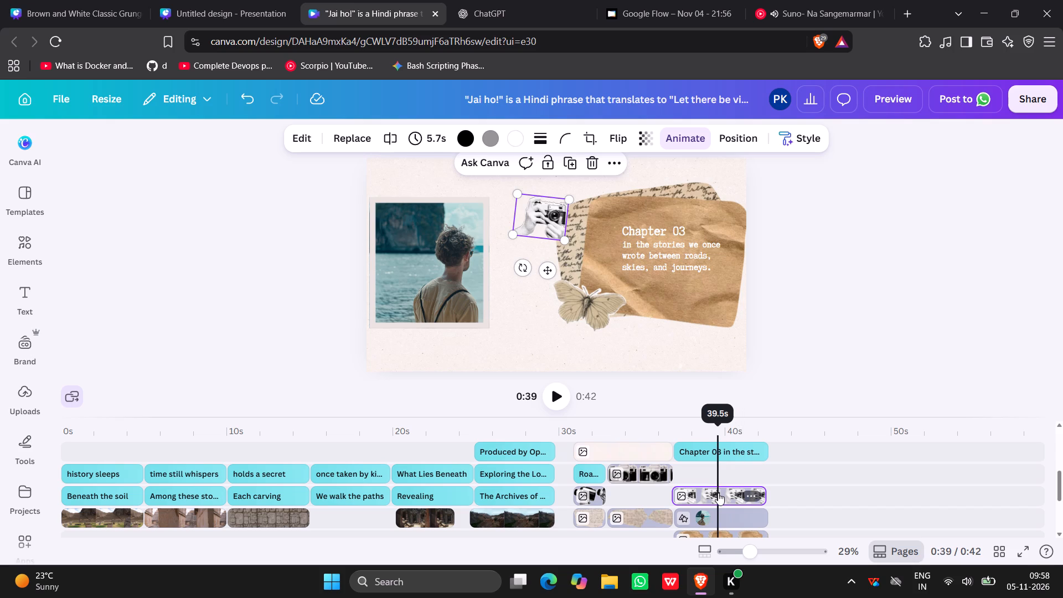
Set the corner rounding of the 5.0-second stone carving clip on the "Holds a secret" page to 71.
click(242, 519)
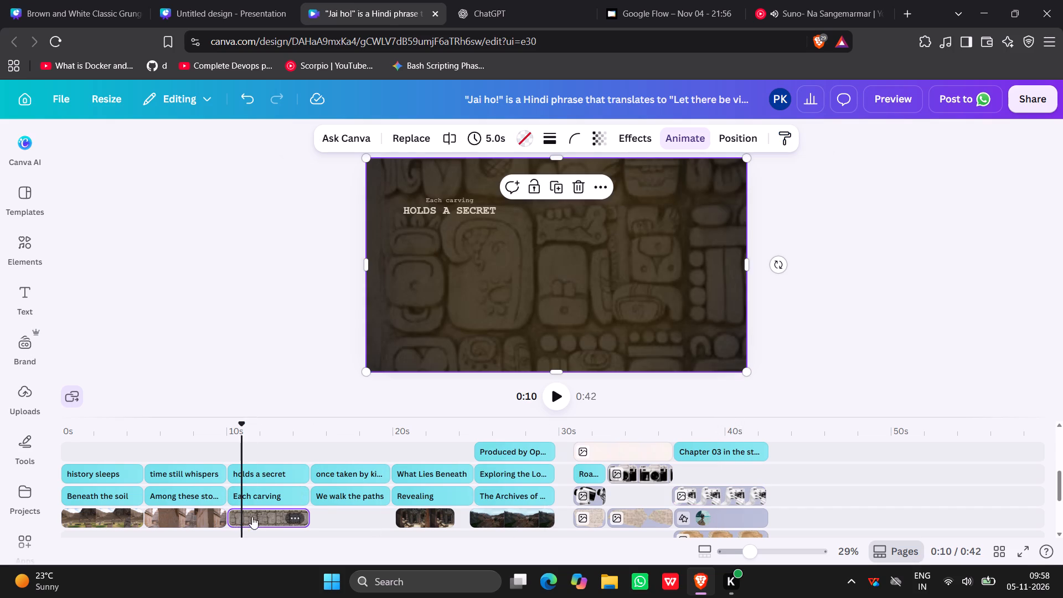
click(575, 132)
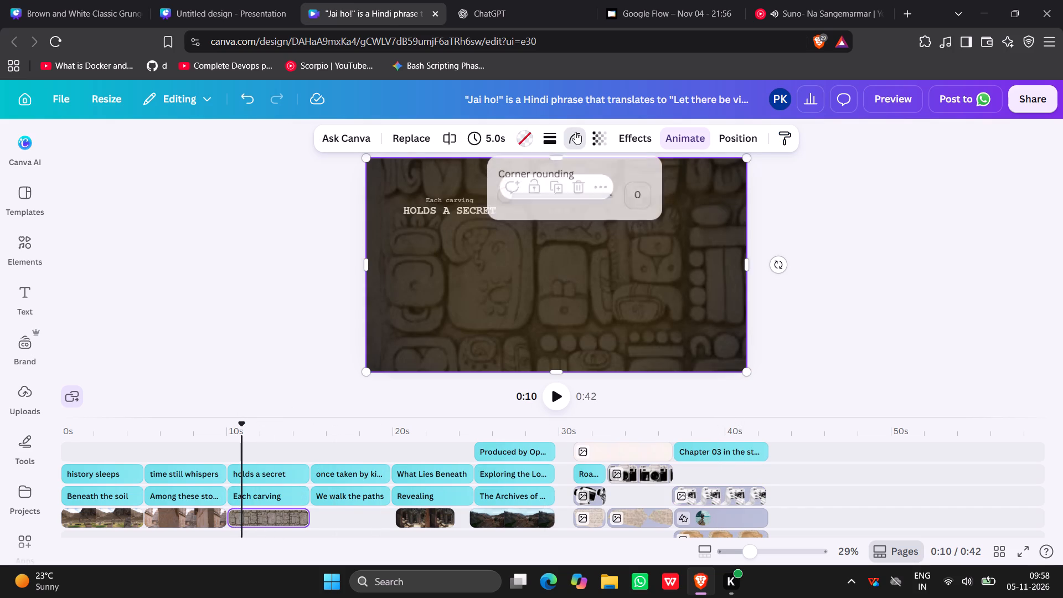
drag(504, 192, 531, 208)
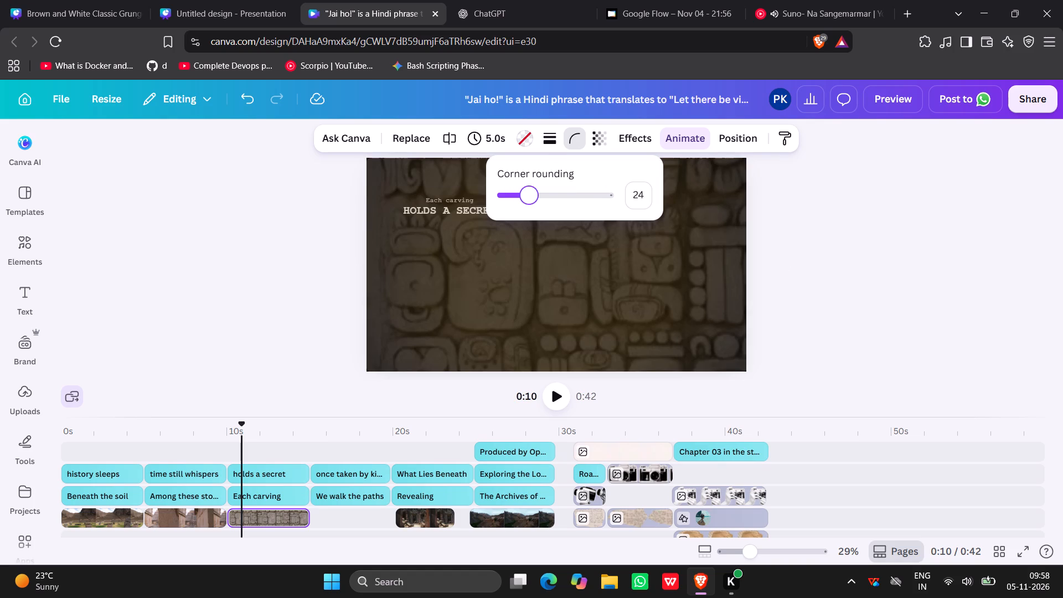
drag(531, 208, 577, 209)
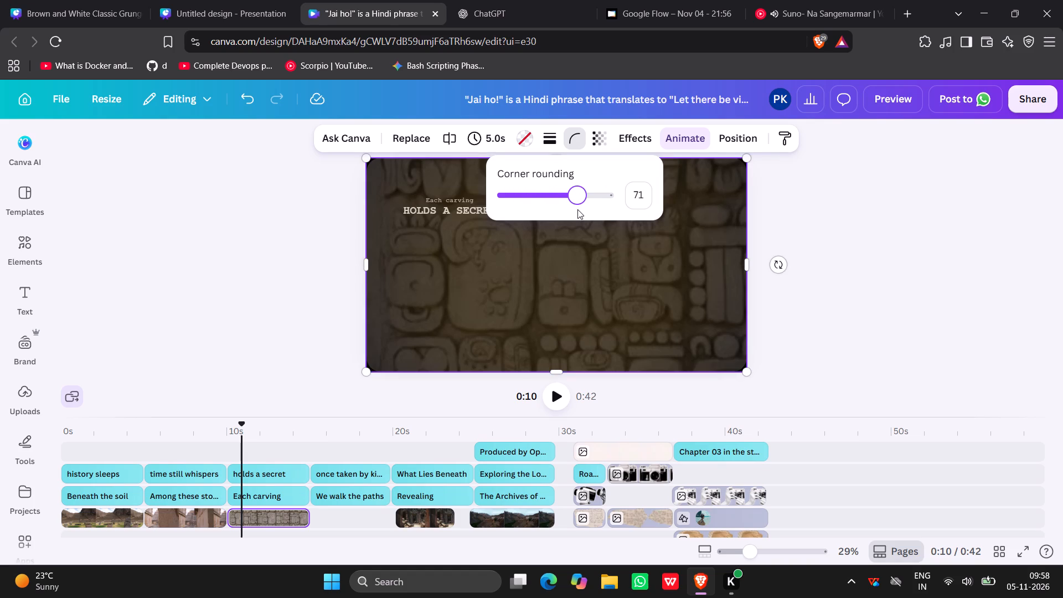
click(793, 285)
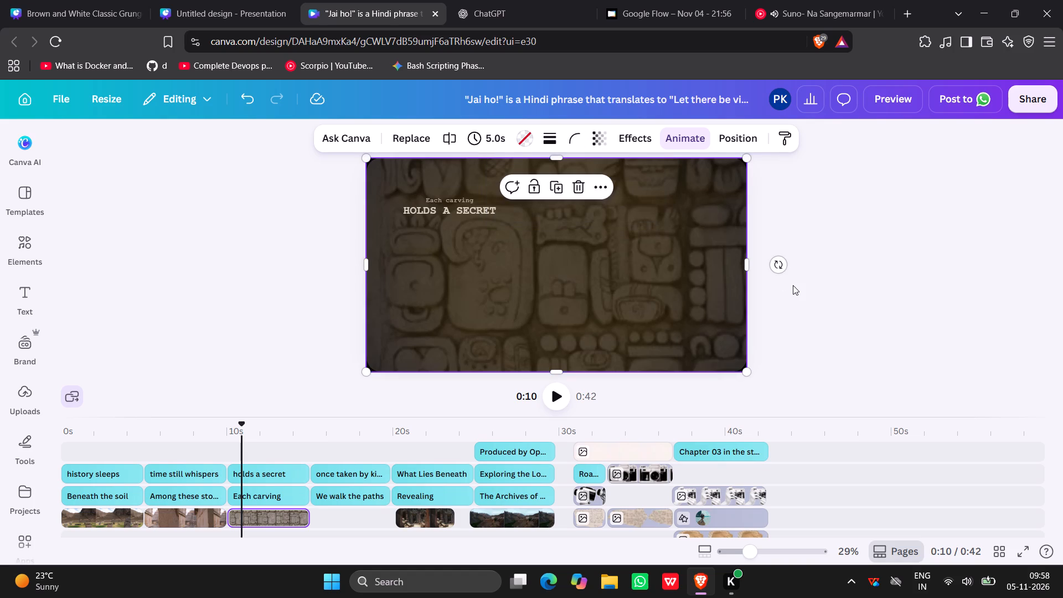
click(773, 257)
click(854, 294)
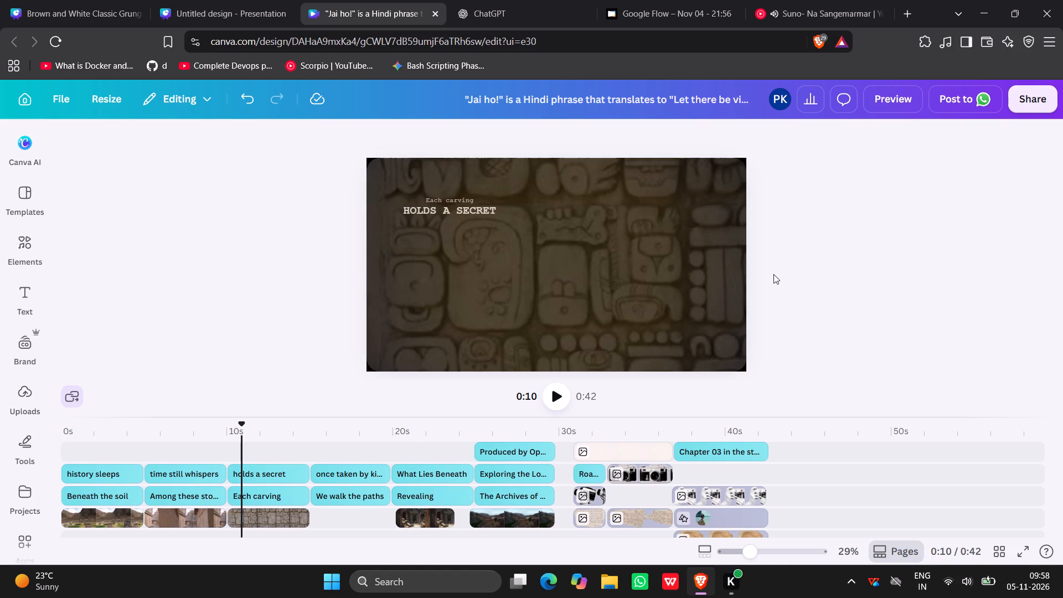
click(556, 398)
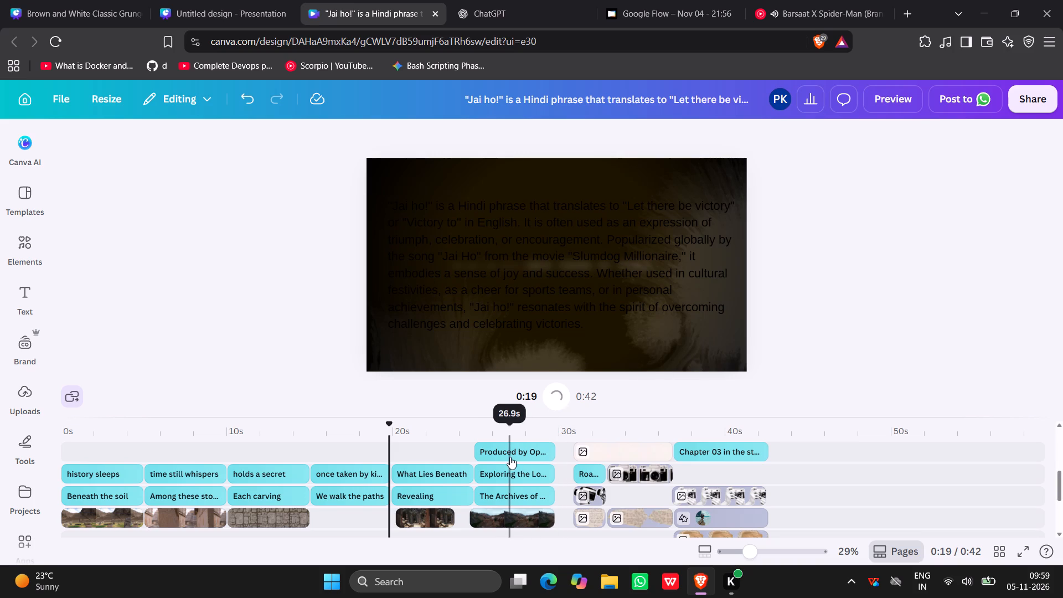
click(443, 480)
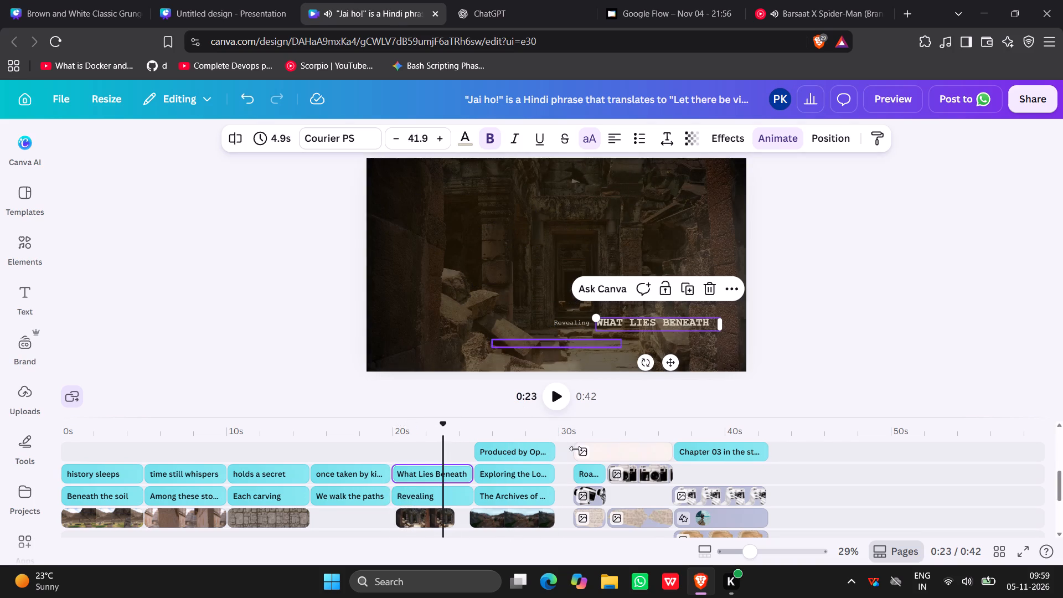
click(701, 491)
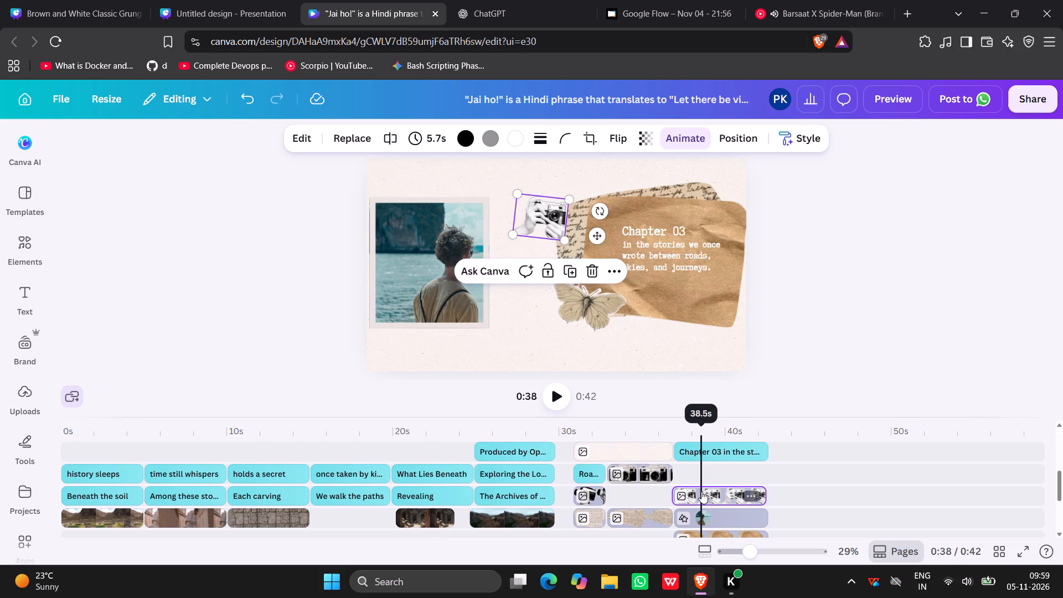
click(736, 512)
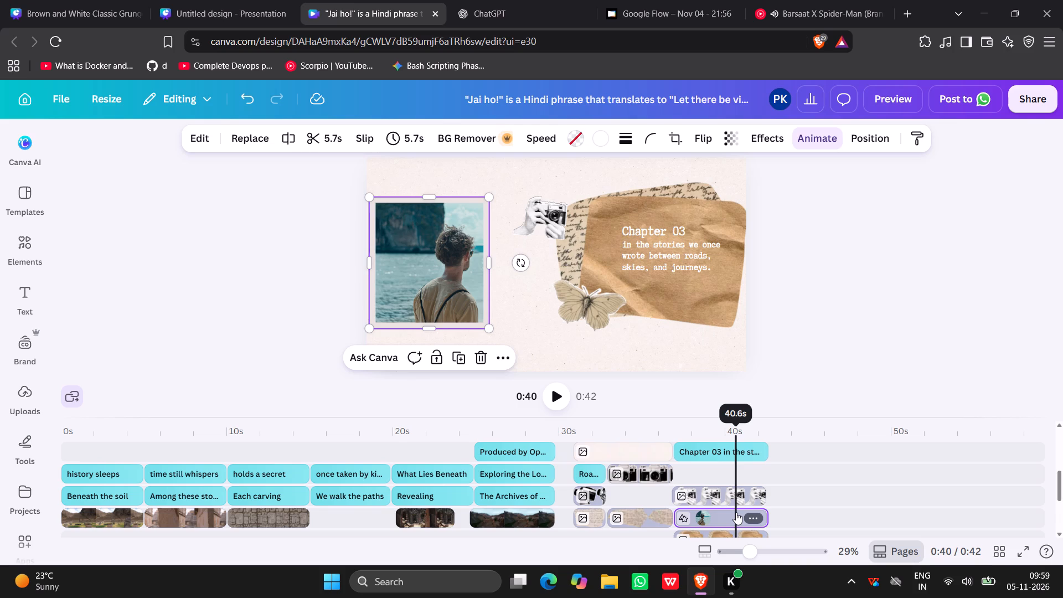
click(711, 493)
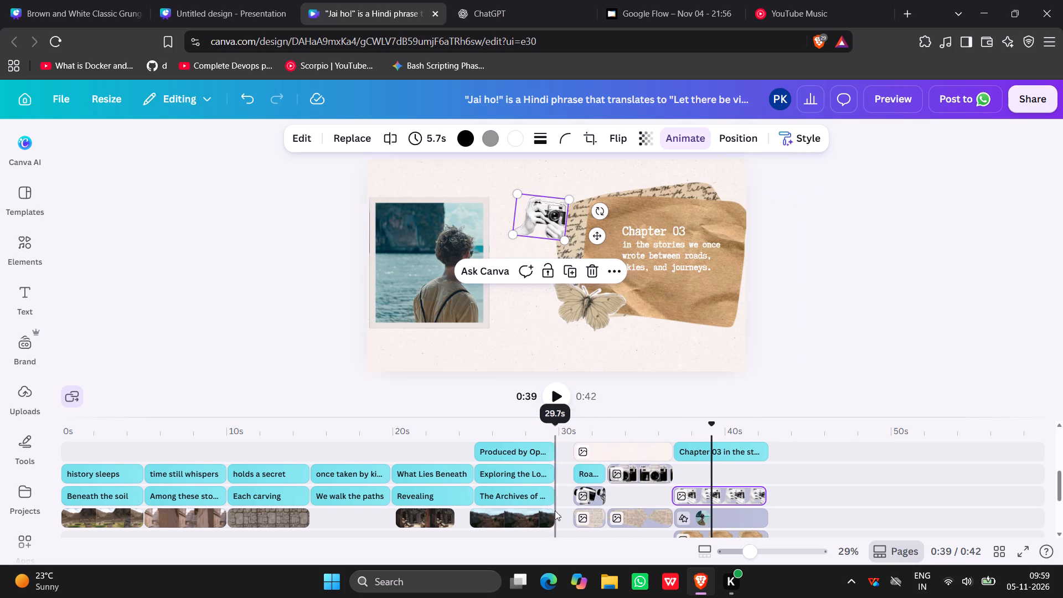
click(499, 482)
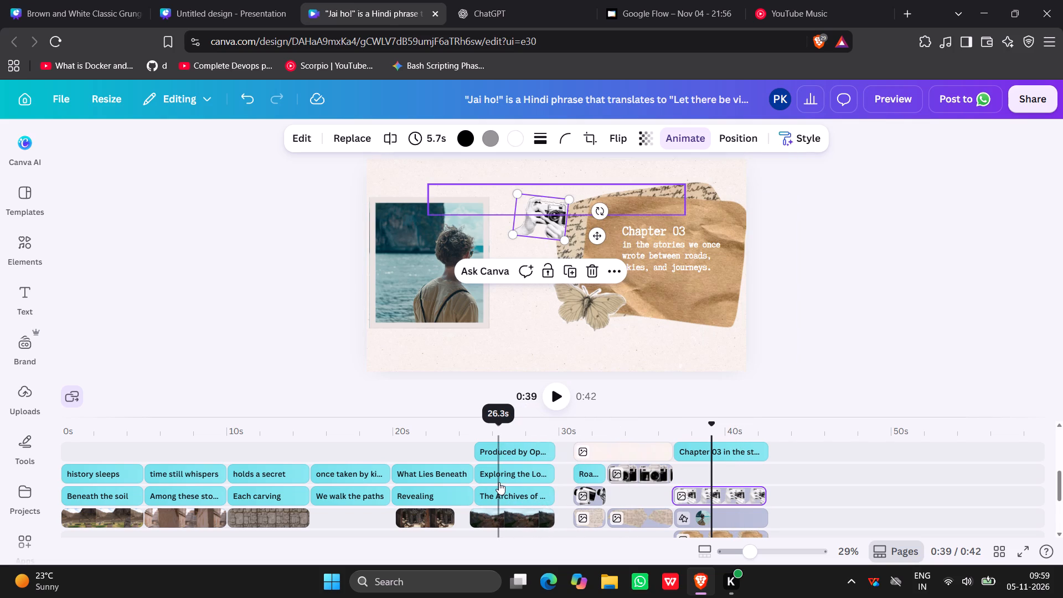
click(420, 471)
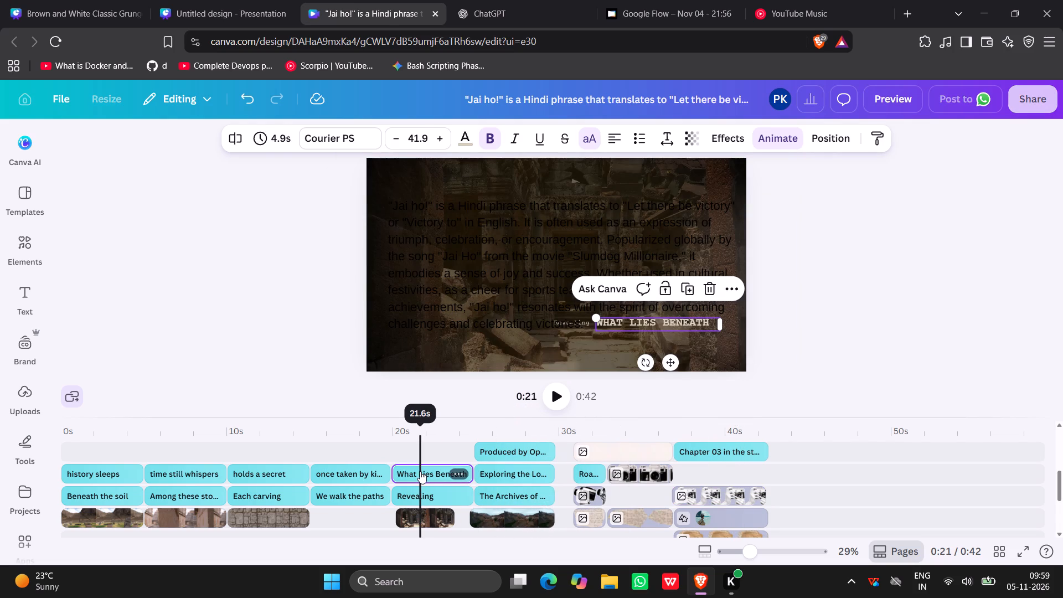
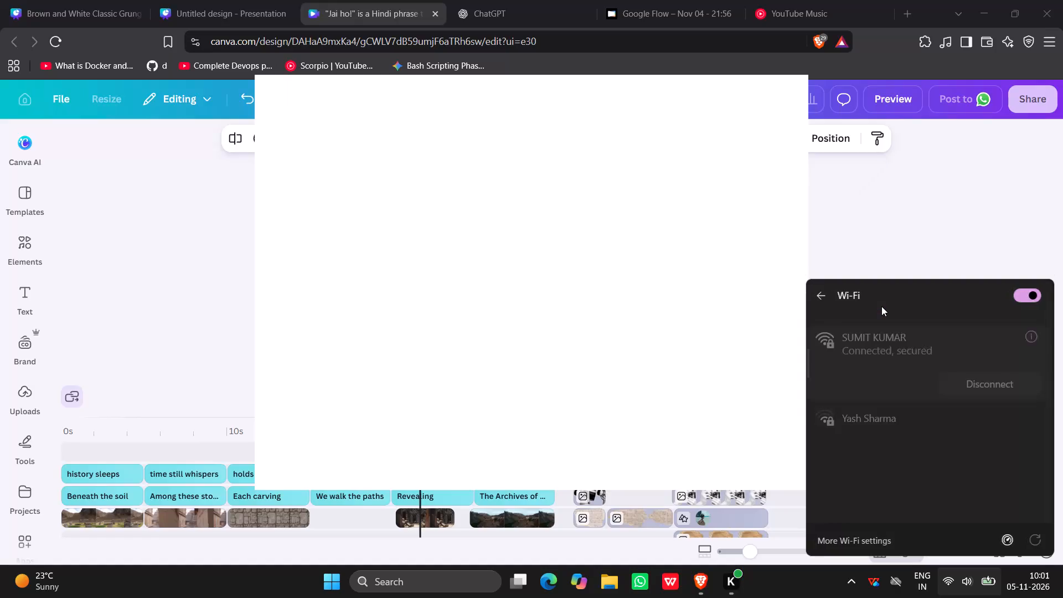
Disconnect the computer from its current Wi-Fi network and reconnect it to the same network.
click(958, 368)
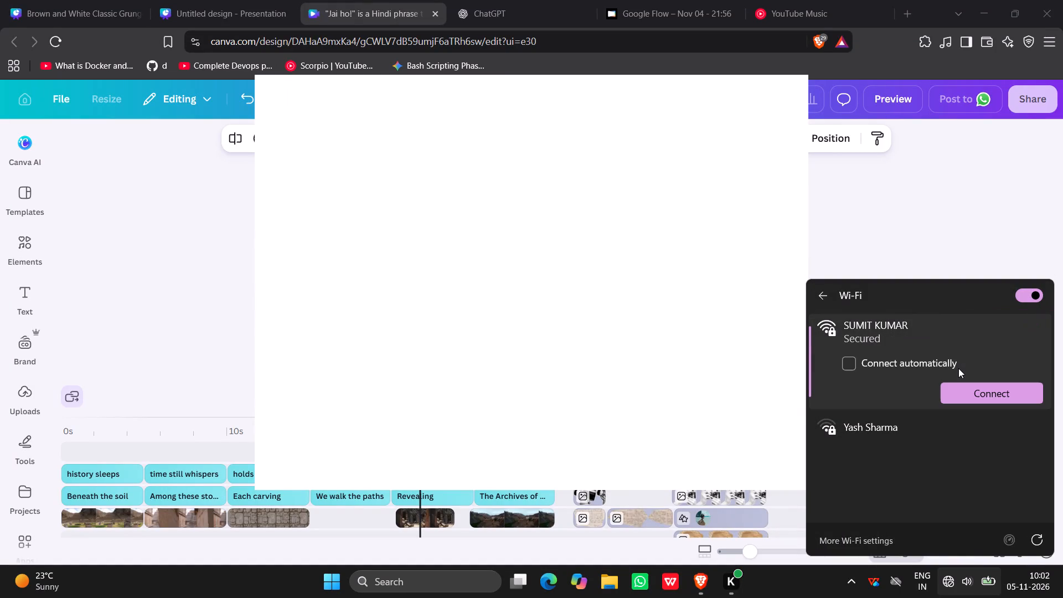
click(972, 389)
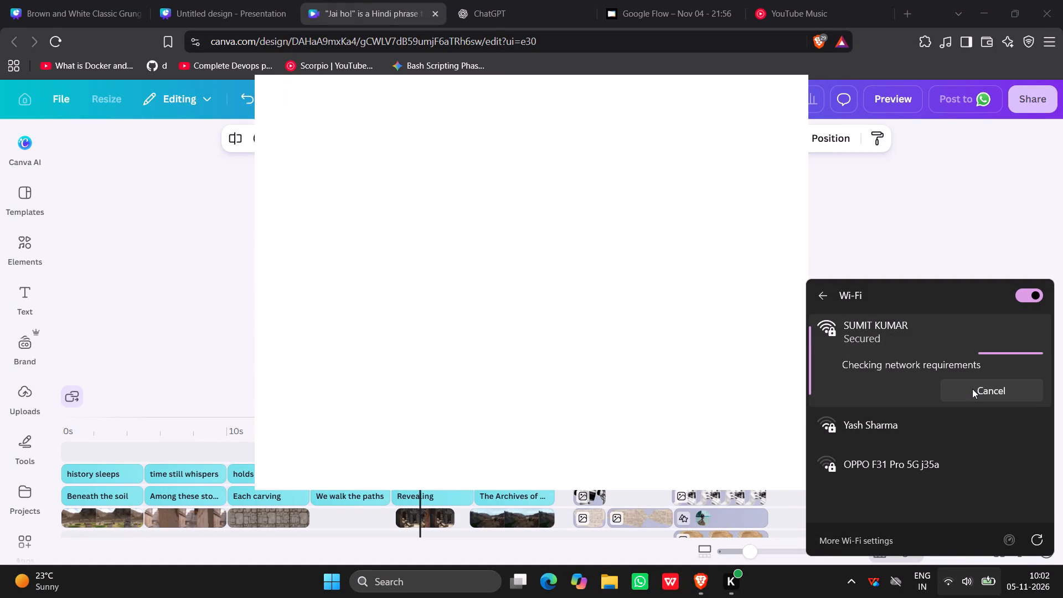
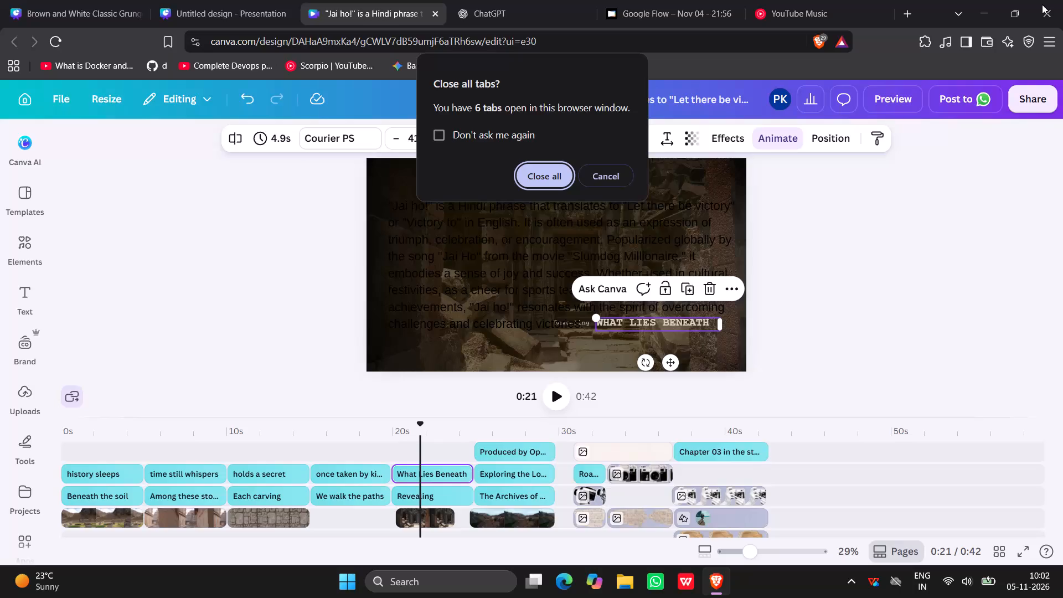
Close the browser window with all its open tabs.
key(Return)
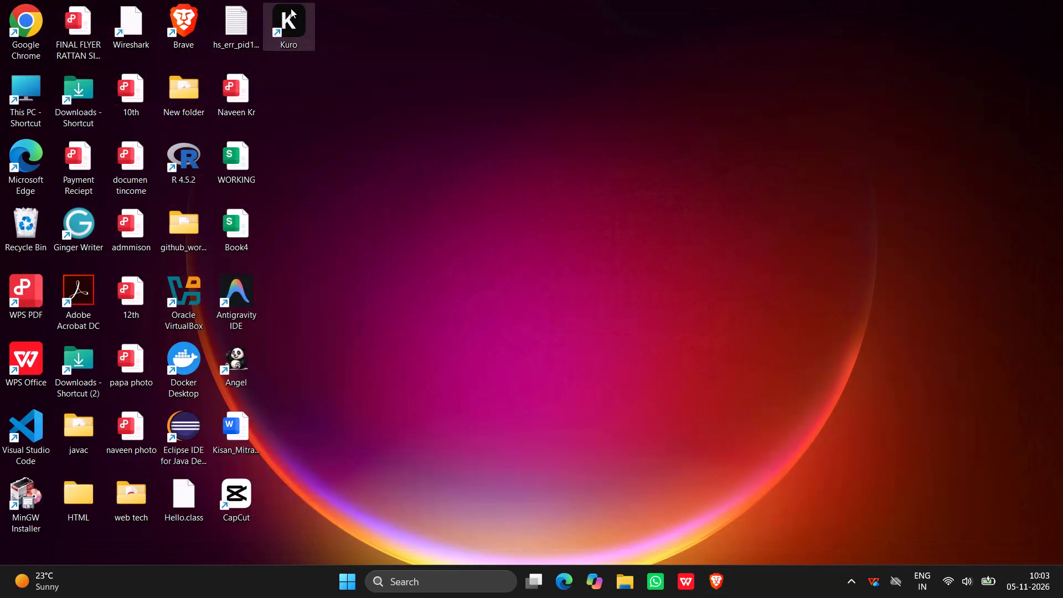
Launch the Kuro application from the desktop.
double_click(291, 8)
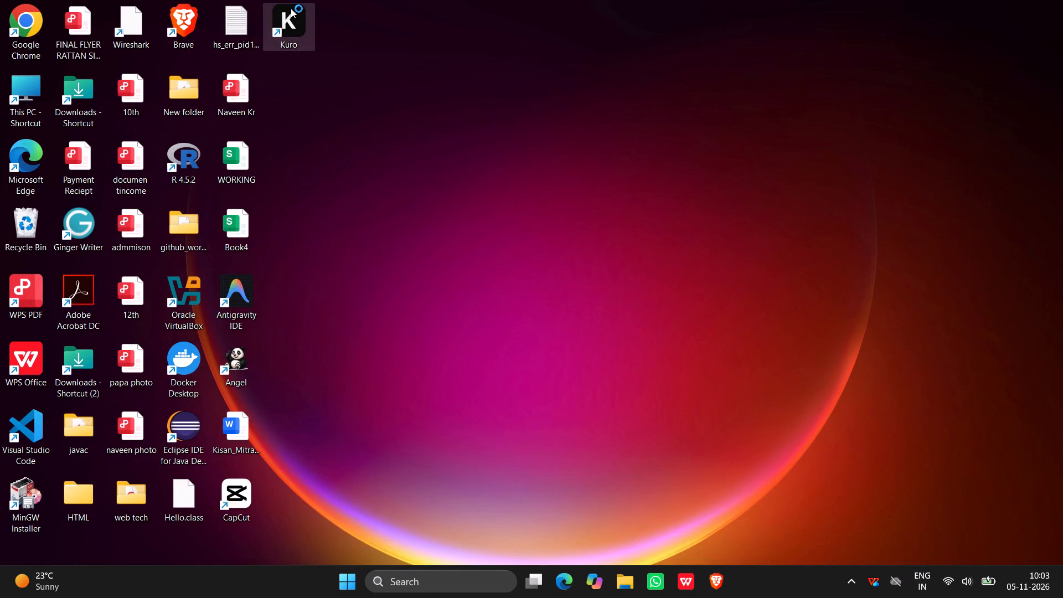
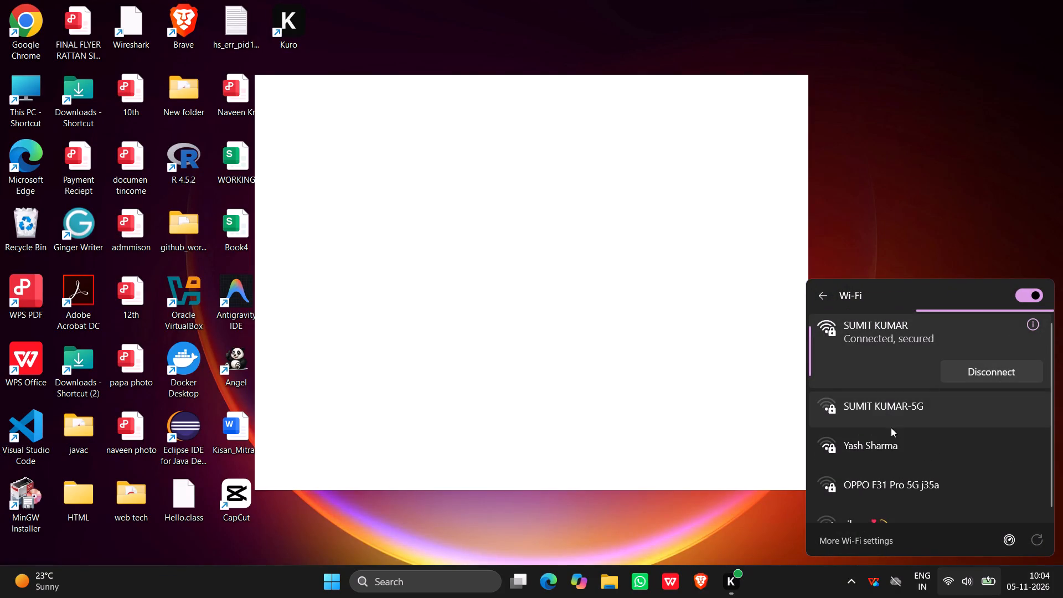
Connect the computer to the secured 5G counterpart of the Wi-Fi network currently in use.
click(911, 408)
click(977, 477)
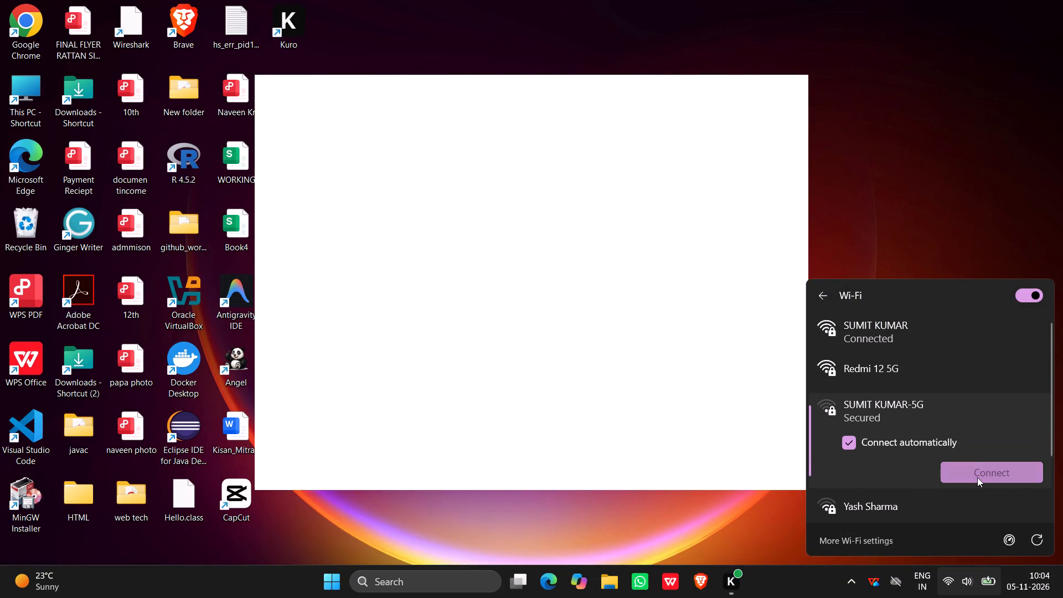